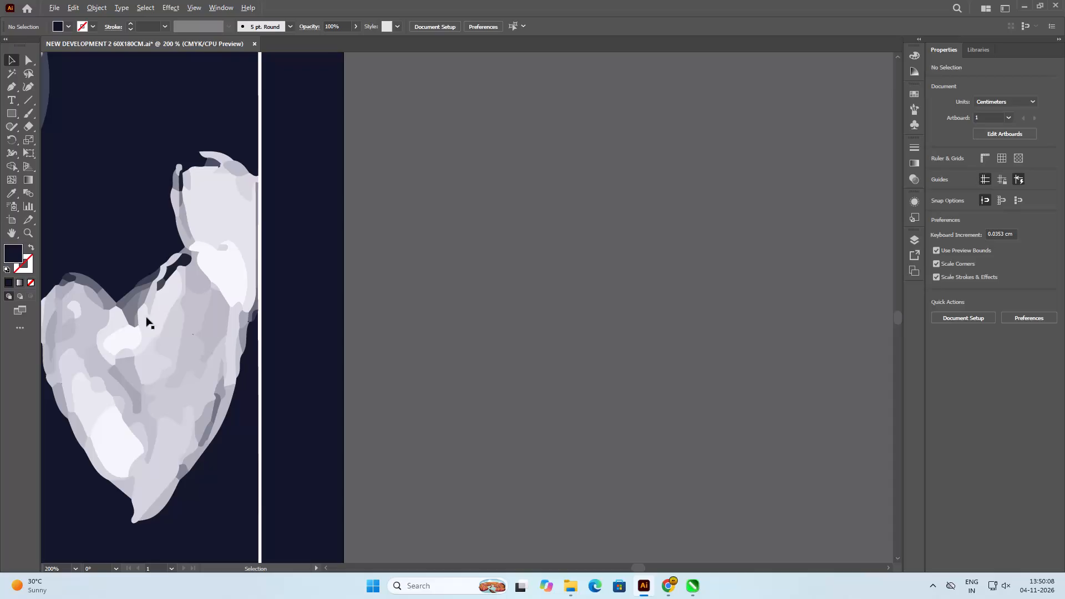
Ungroup the hearts artwork so its individual shapes can be selected separately.
scroll(224, 362, "up", 1)
left_click(277, 357)
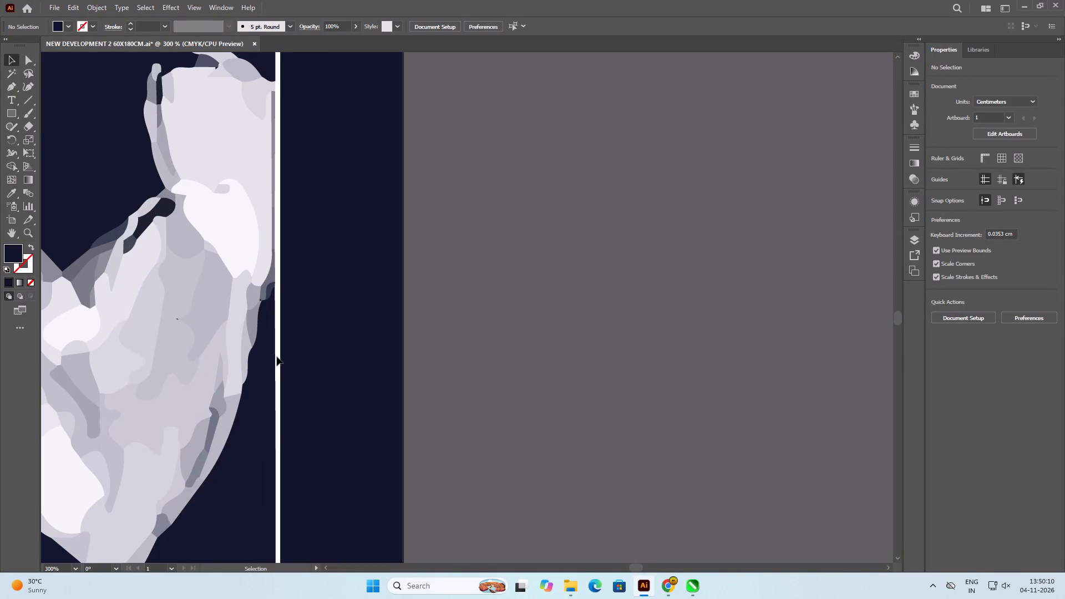
right_click(277, 357)
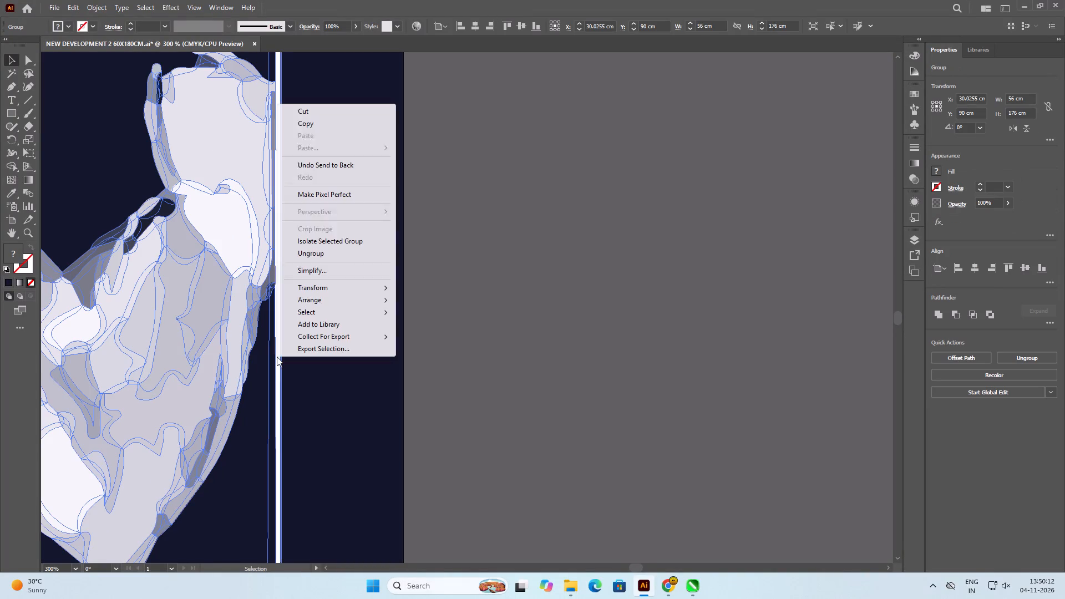
left_click(316, 253)
left_click(541, 308)
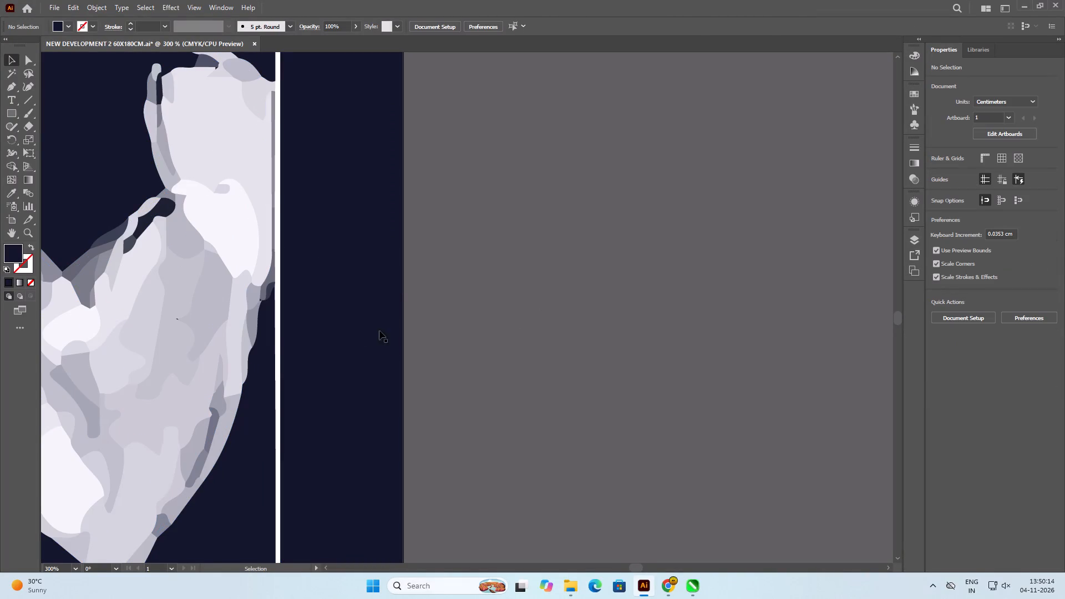
Delete the vertical white line along the right edge of the heart pattern.
left_click(277, 328)
key("Delete")
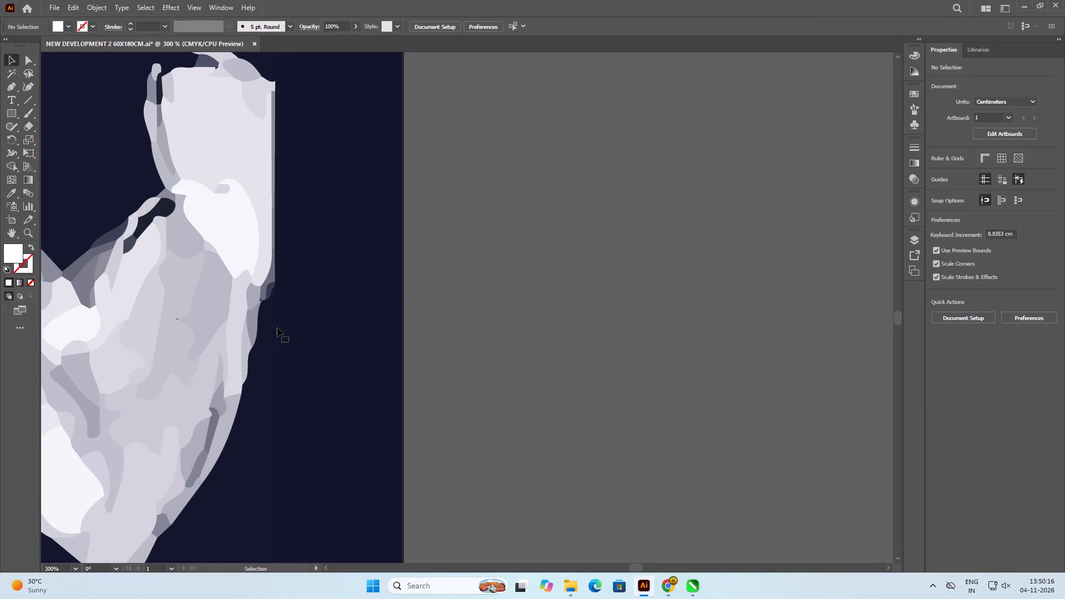
Delete the large fill shapes of the leftmost cut-off heart cluster at the pattern's bottom edge.
scroll(319, 323, "down", 5, "alt")
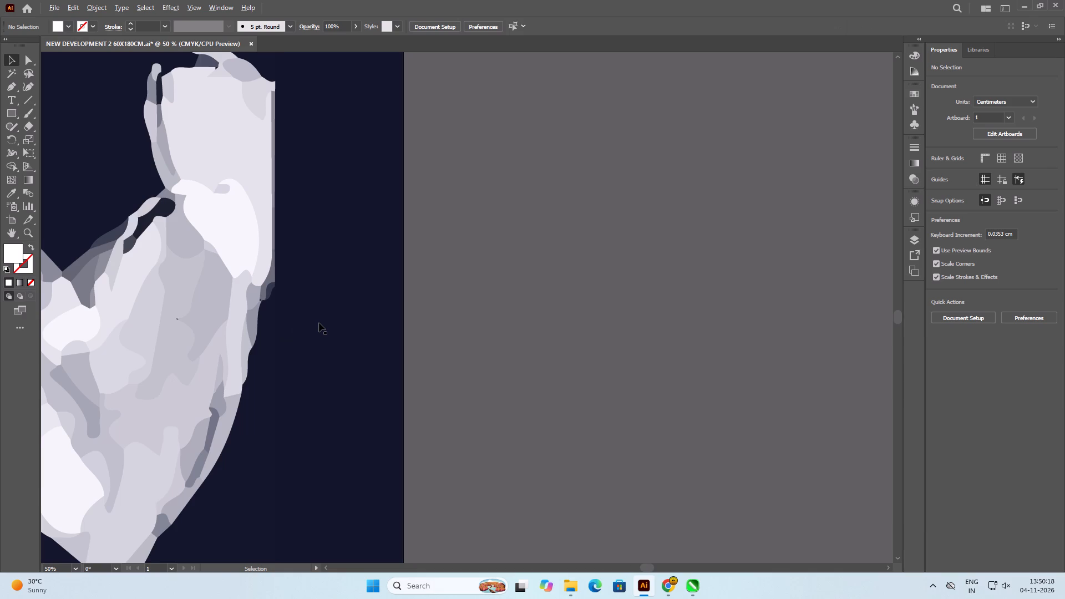
scroll(321, 323, "down", 4, "alt")
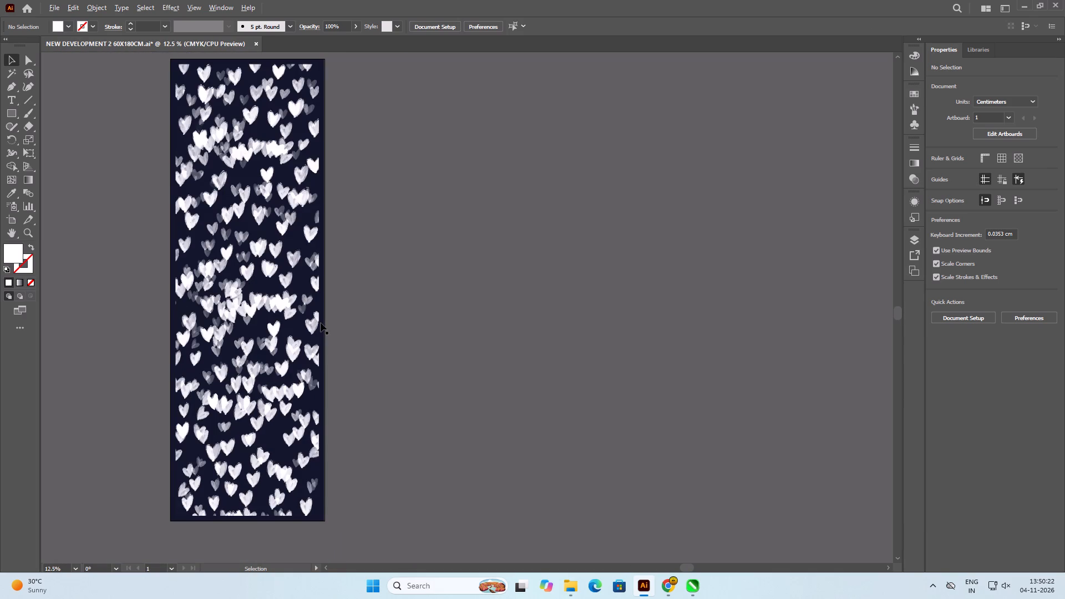
scroll(242, 535, "up", 4, "alt")
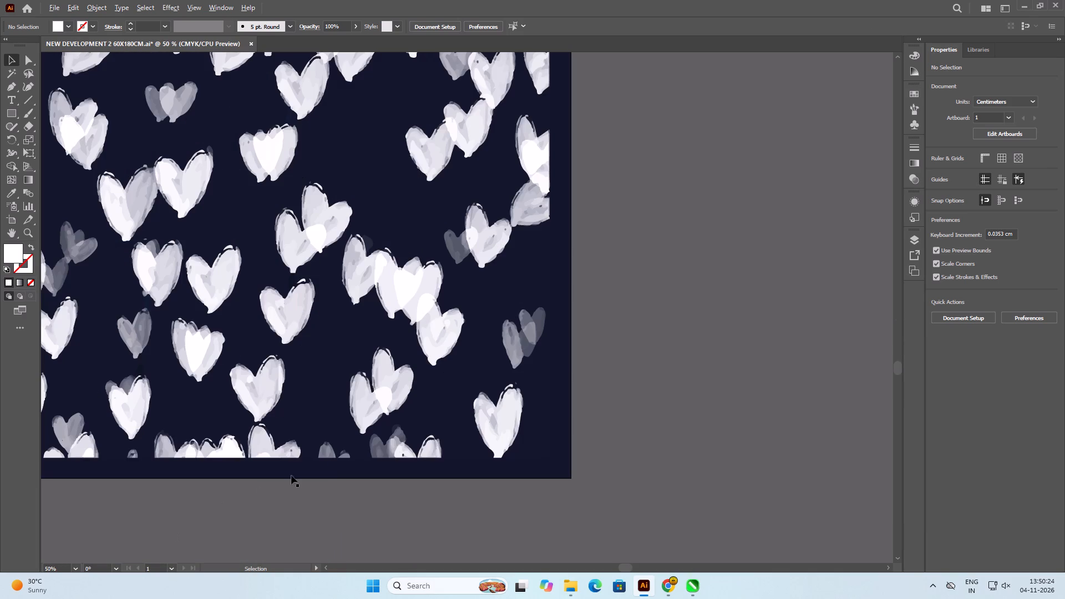
scroll(400, 445, "down", 1, "alt")
scroll(105, 446, "up", 2, "alt")
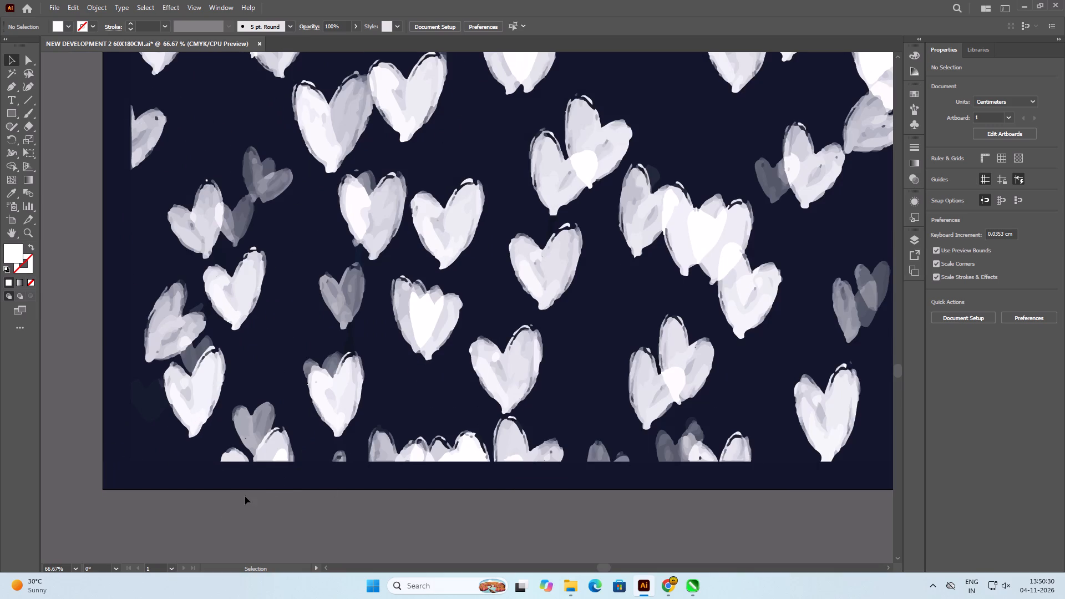
left_click(282, 445)
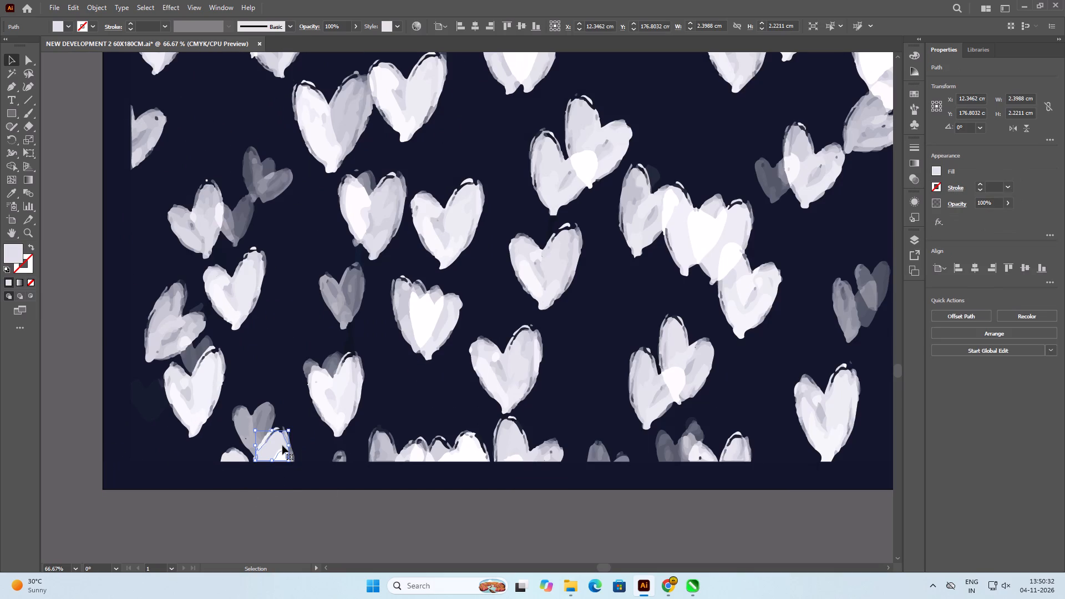
key("Delete")
left_click(258, 427)
key("Delete")
left_click(245, 425)
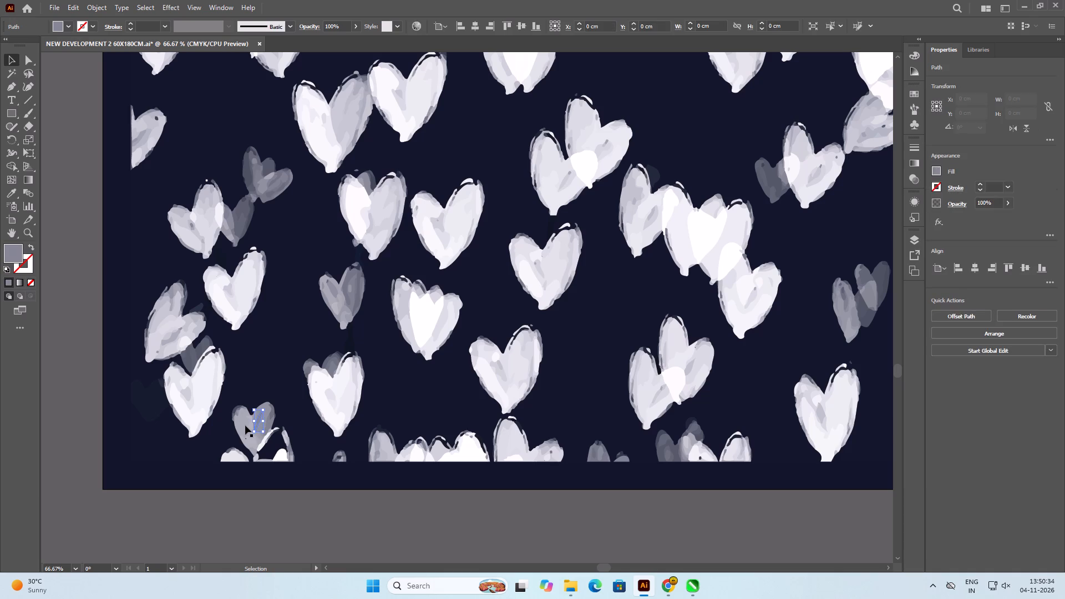
key("Delete")
Delete all remaining fragments of the leftmost cut-off heart cluster at the bottom edge, keeping the navy background shapes.
left_click(247, 505)
left_click_drag(217, 504, 225, 488)
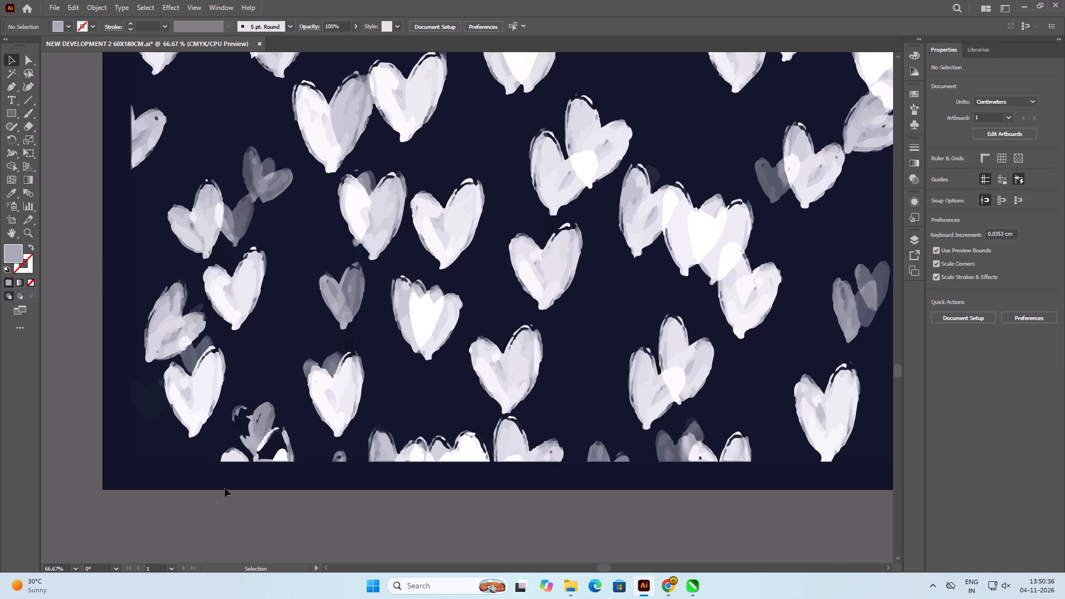
left_click_drag(225, 488, 311, 398)
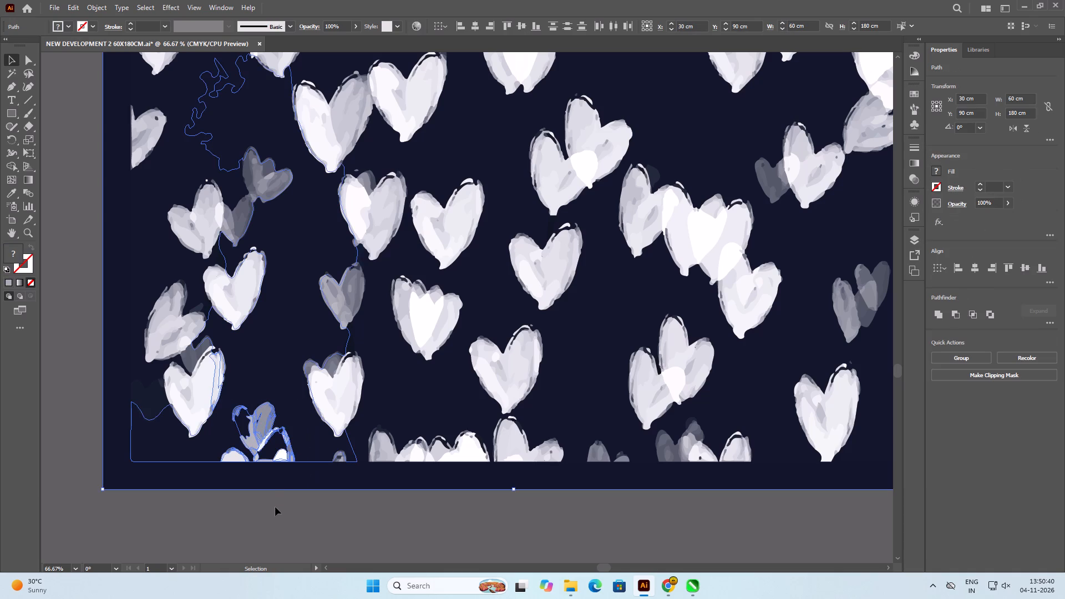
left_click(275, 510)
left_click_drag(307, 500, 248, 405)
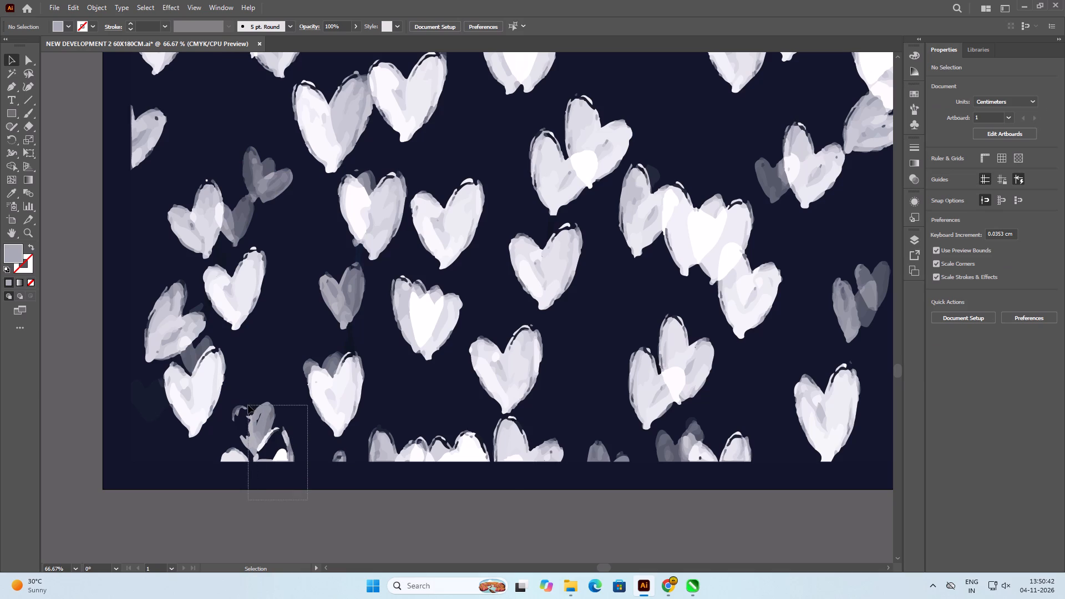
left_click_drag(248, 405, 220, 406)
left_click_drag(220, 406, 224, 399)
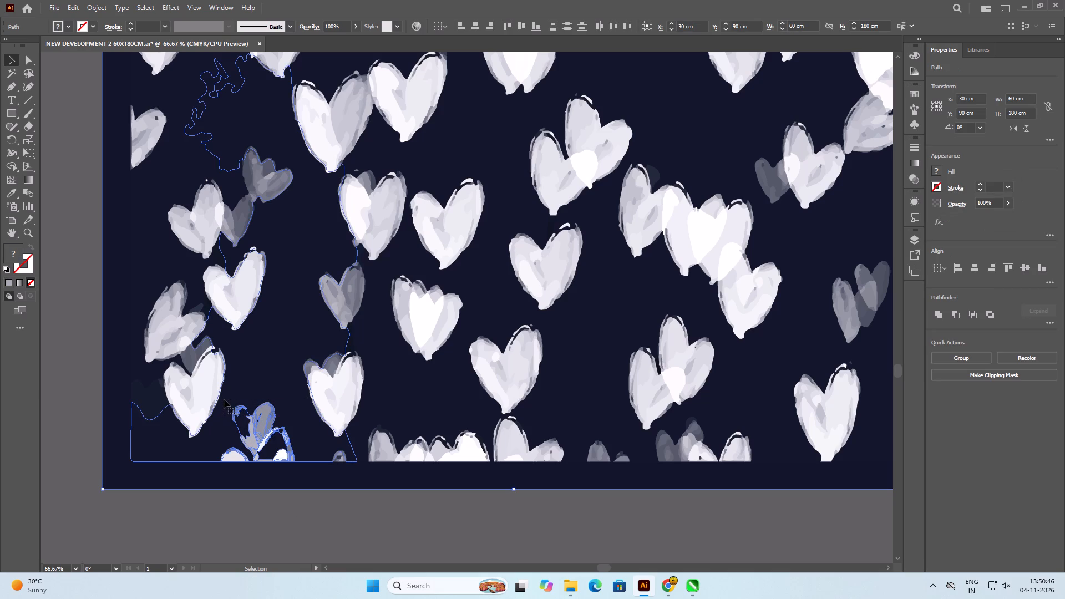
left_click(278, 363, "shift")
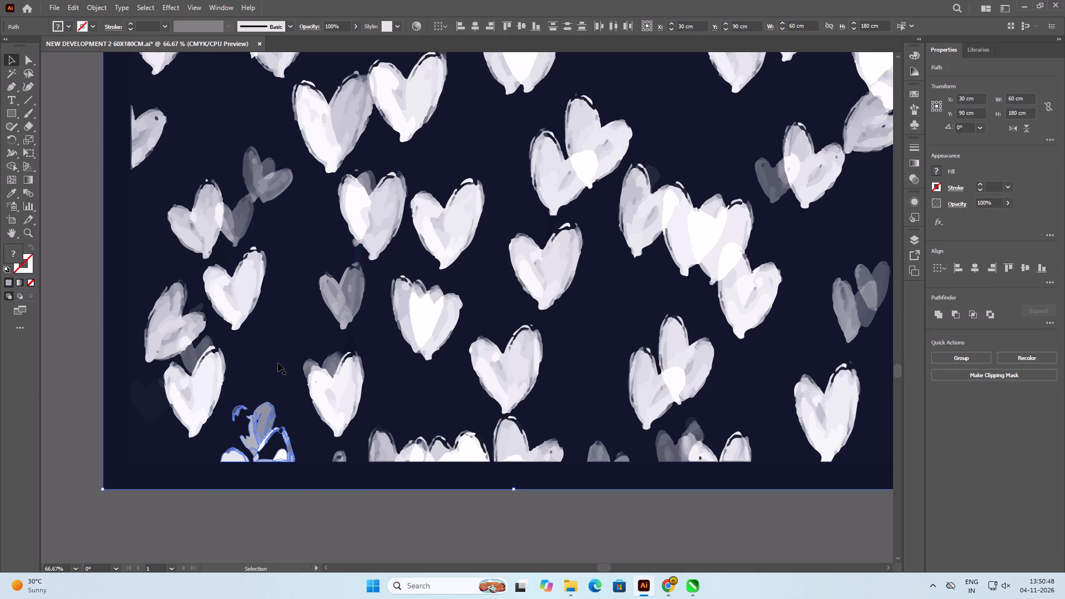
key("Delete")
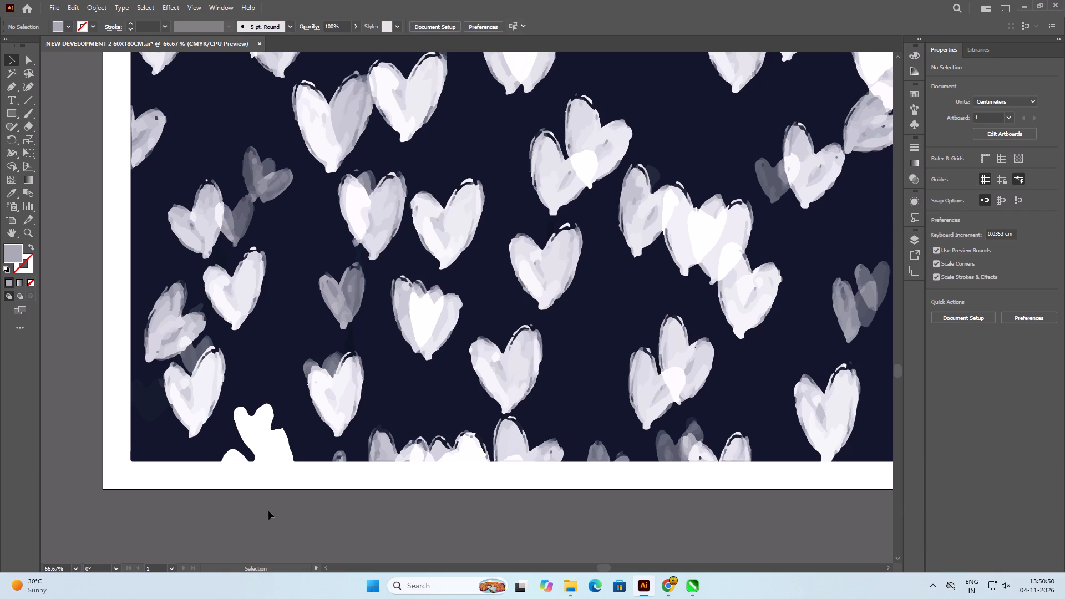
key("ctrl+z")
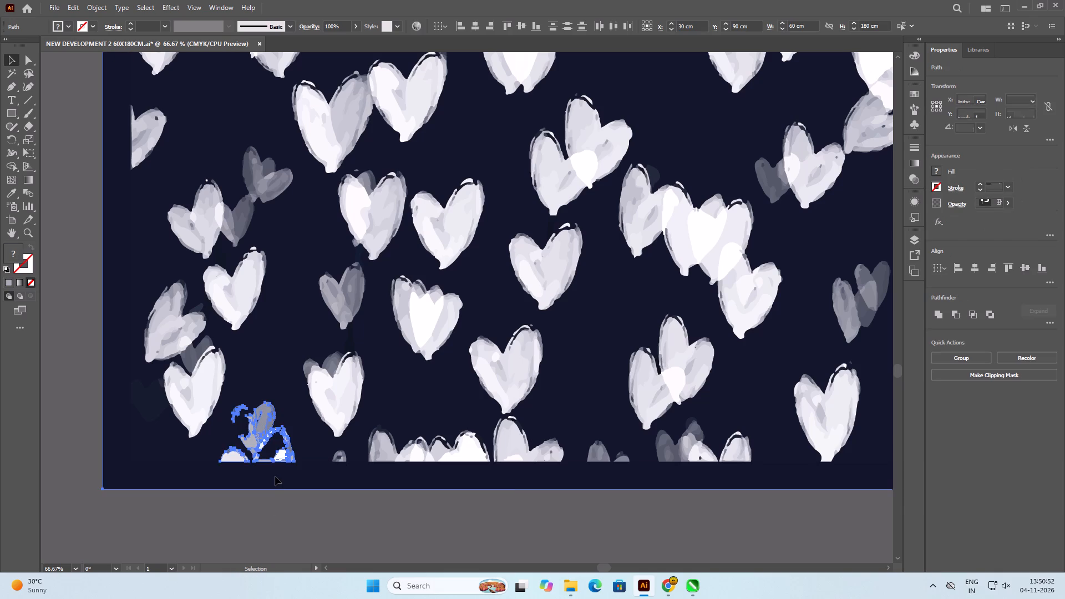
left_click(275, 476, "shift")
key("Delete")
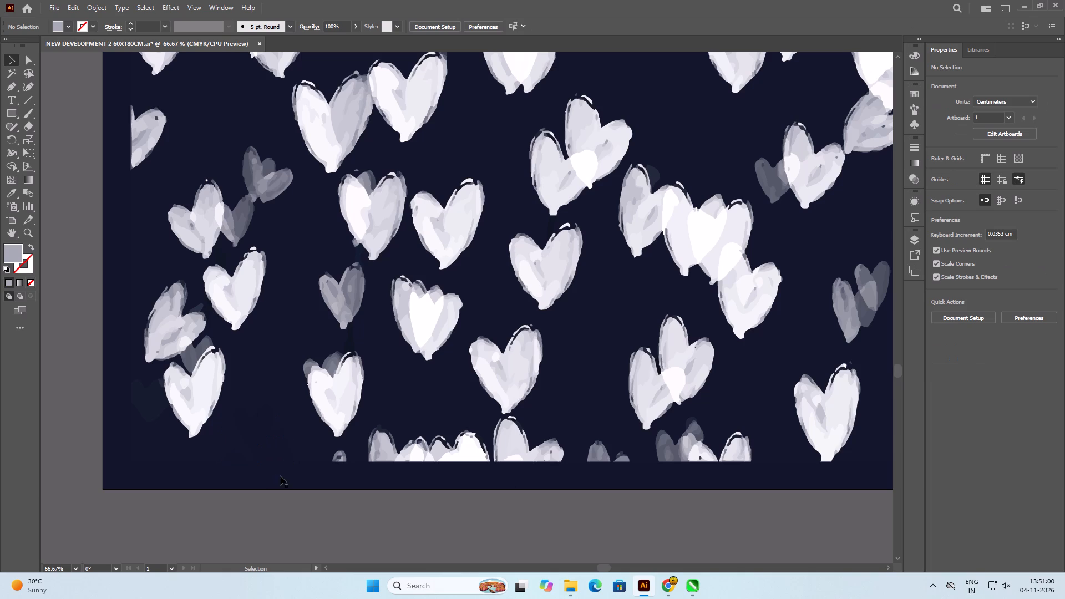
Delete the tiny cut-off heart tip at the bottom edge below the second bottom-row heart, leaving the navy background shapes.
left_click(341, 459)
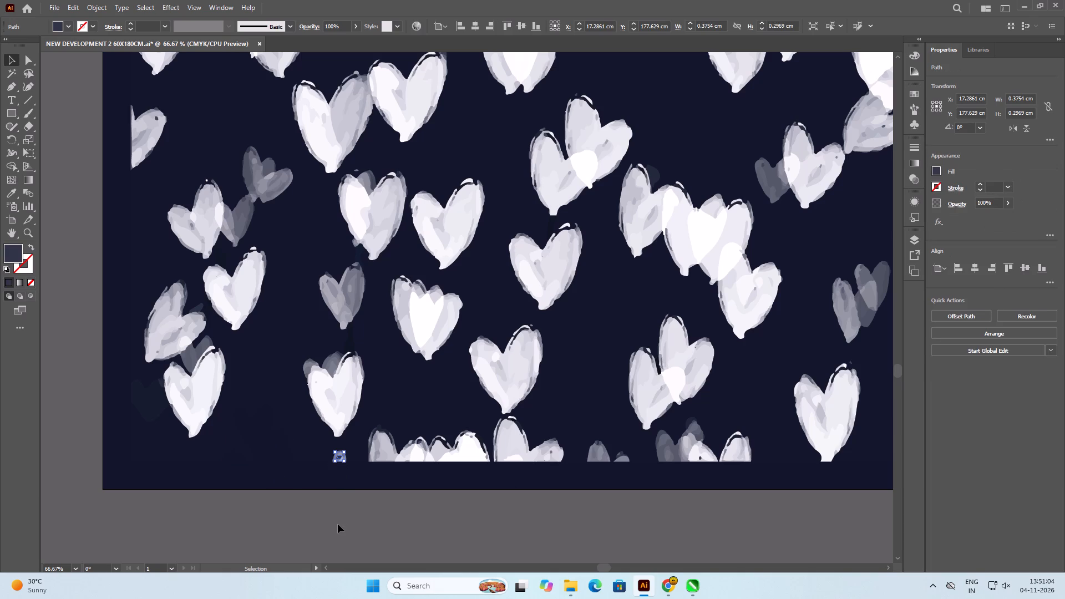
left_click(328, 488)
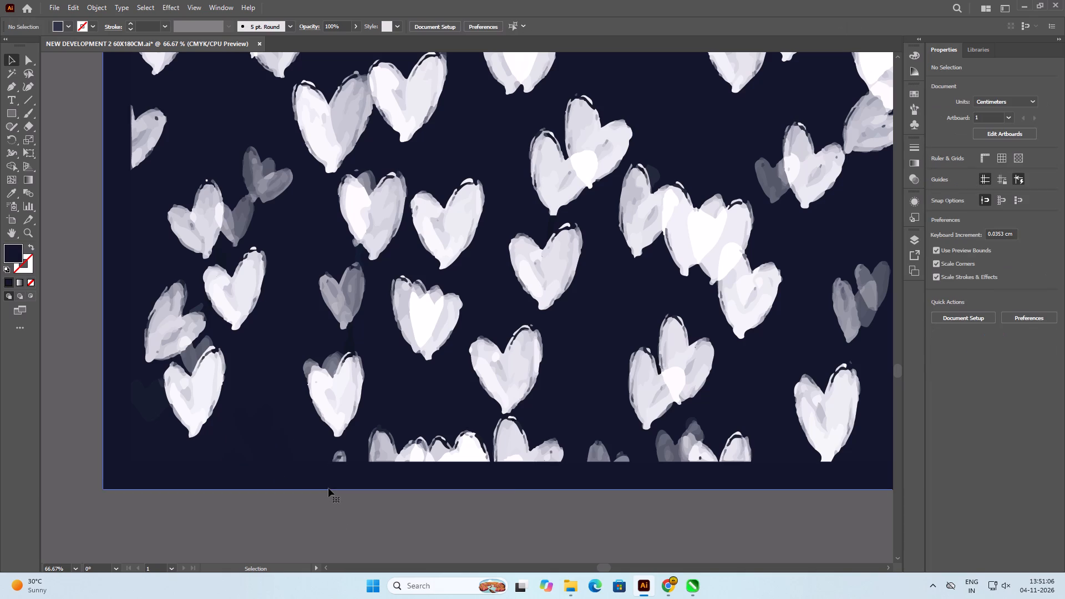
left_click(328, 498)
left_click_drag(329, 508, 348, 444)
left_click(286, 479, "shift")
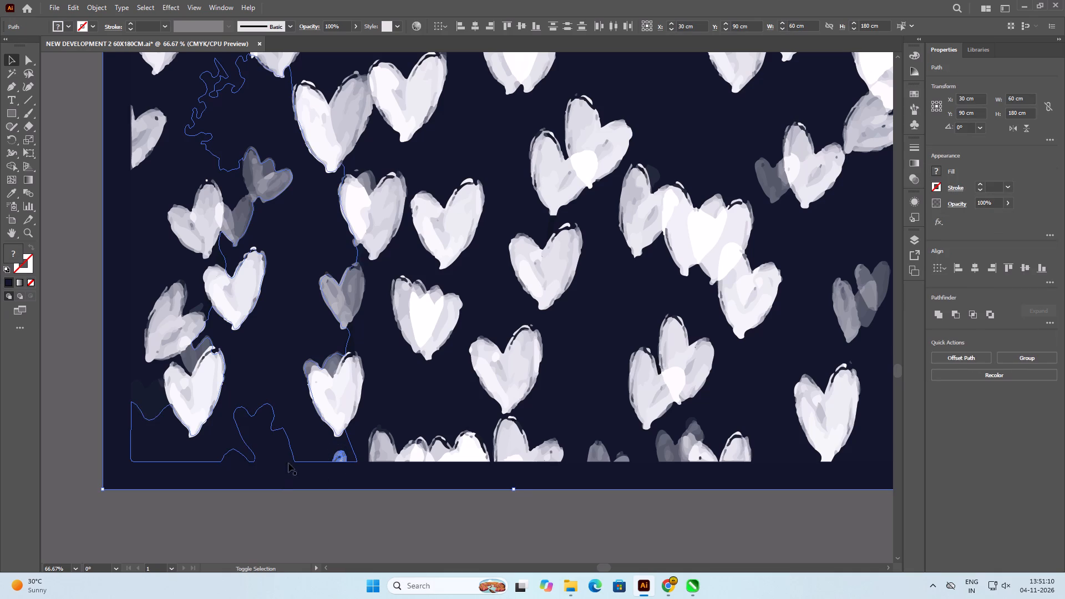
left_click(295, 434, "shift")
key("Delete")
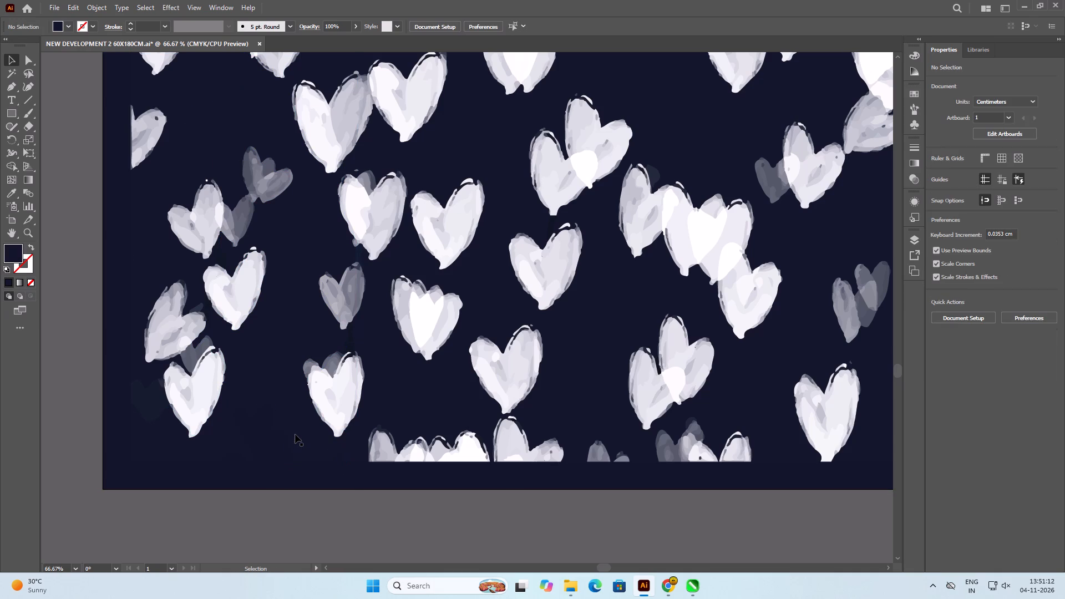
Delete the wide row of overlapping cut-off white hearts at the bottom edge, excluding the navy background shapes from the selection.
left_click(424, 514)
left_click_drag(494, 503, 501, 505)
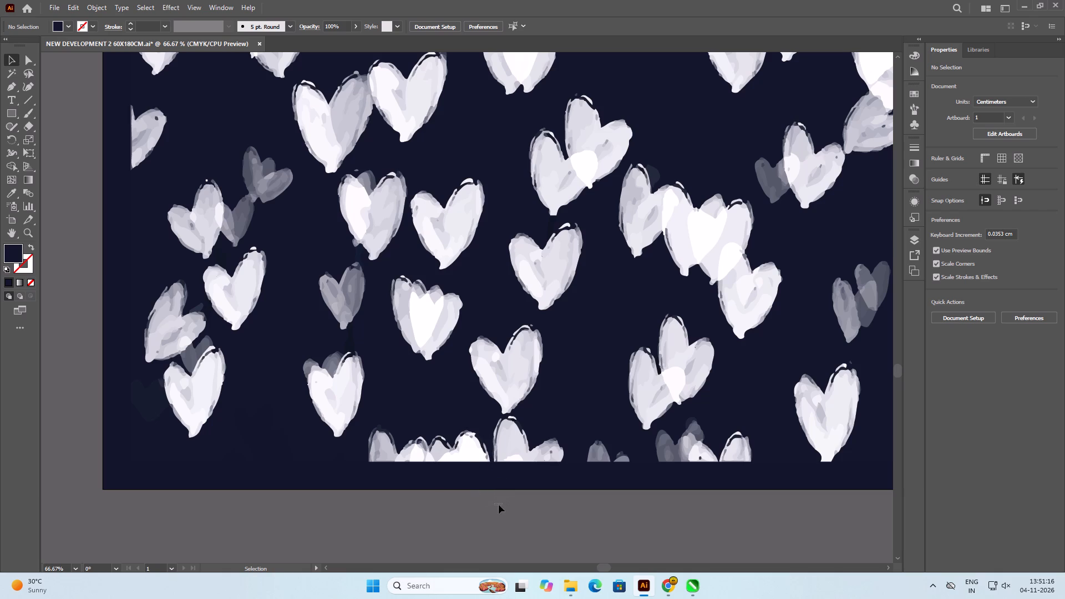
left_click(494, 498)
left_click_drag(491, 494, 491, 459)
left_click_drag(491, 459, 367, 425)
left_click_drag(367, 425, 363, 425)
left_click(390, 402, "shift")
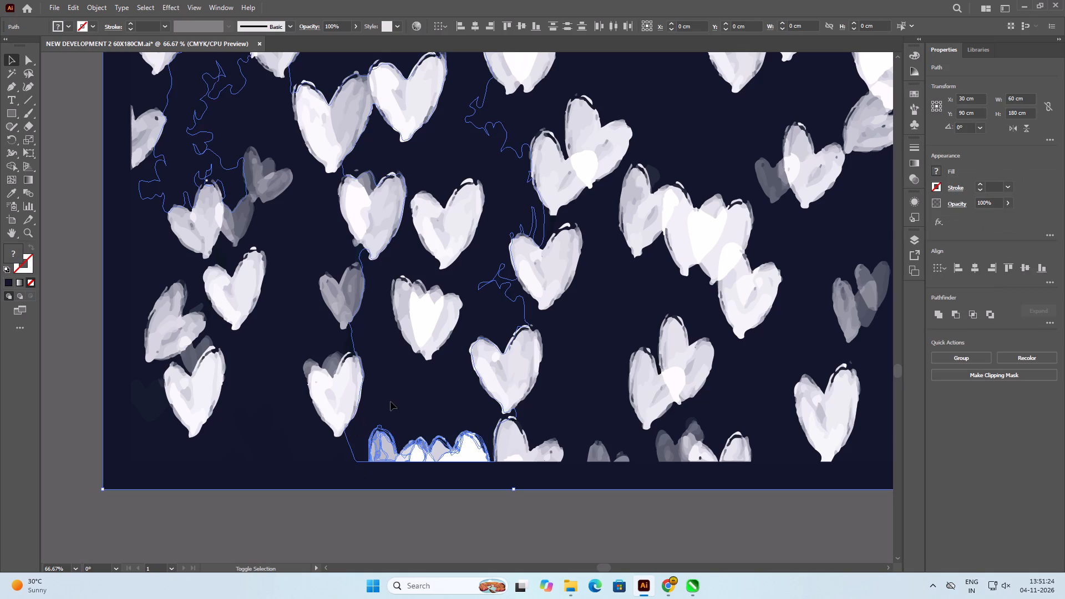
left_click(433, 475, "shift")
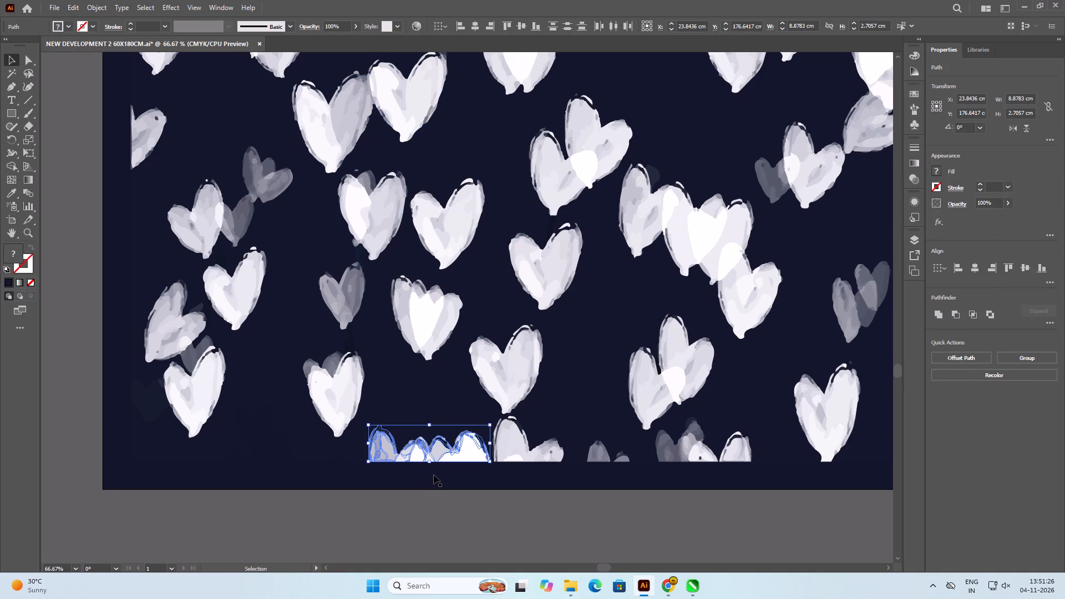
key("Delete")
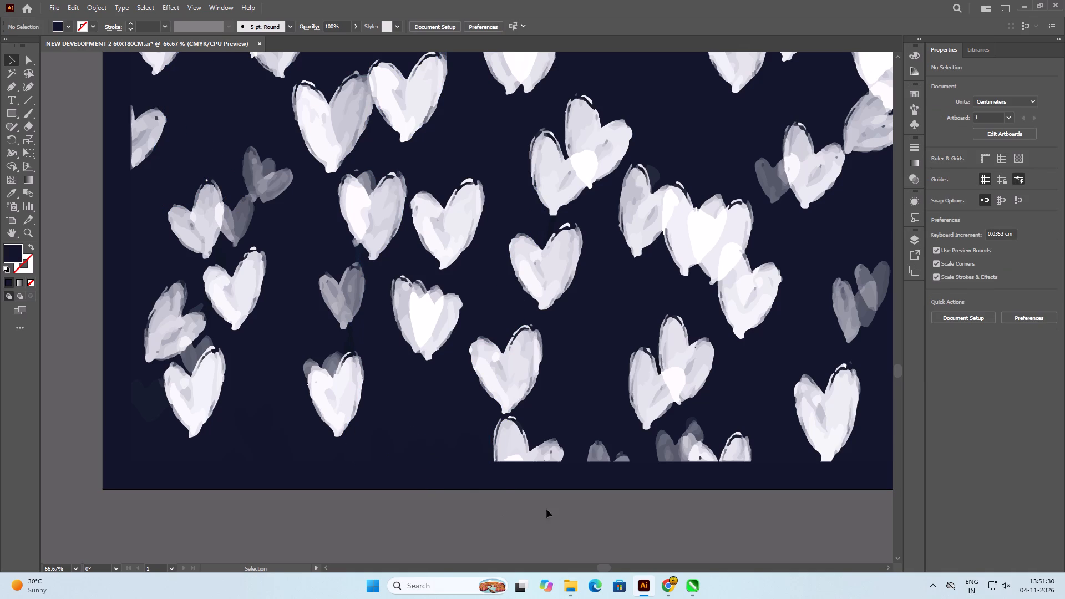
Delete the small pair of grey cut-off heart tips at the bottom edge, excluding the navy background shapes from the selection.
left_click(562, 506)
left_click_drag(582, 506, 637, 433)
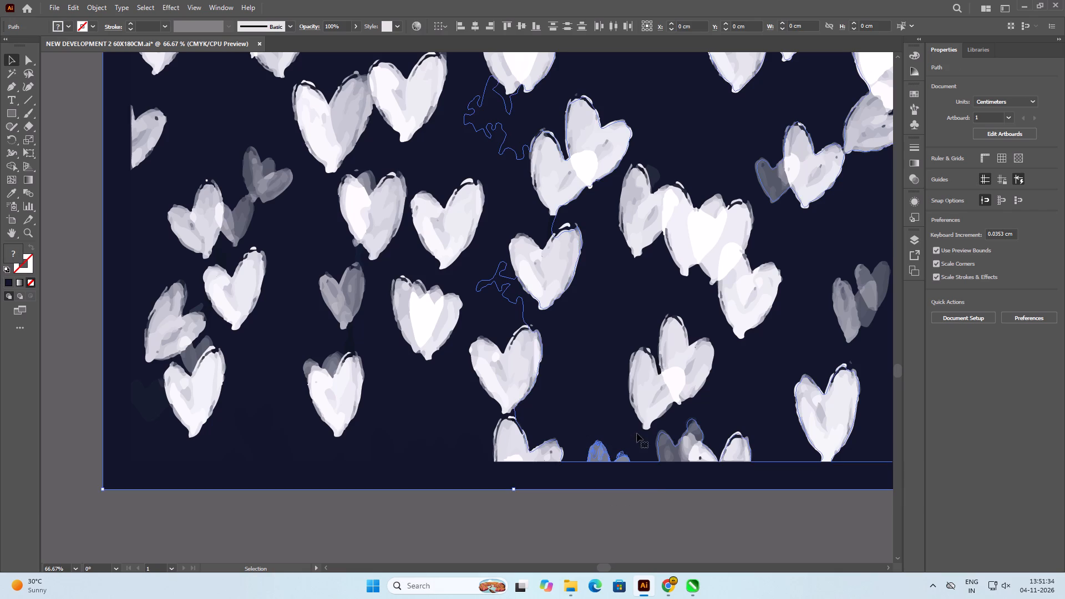
left_click(666, 484, "shift")
left_click(614, 413, "shift")
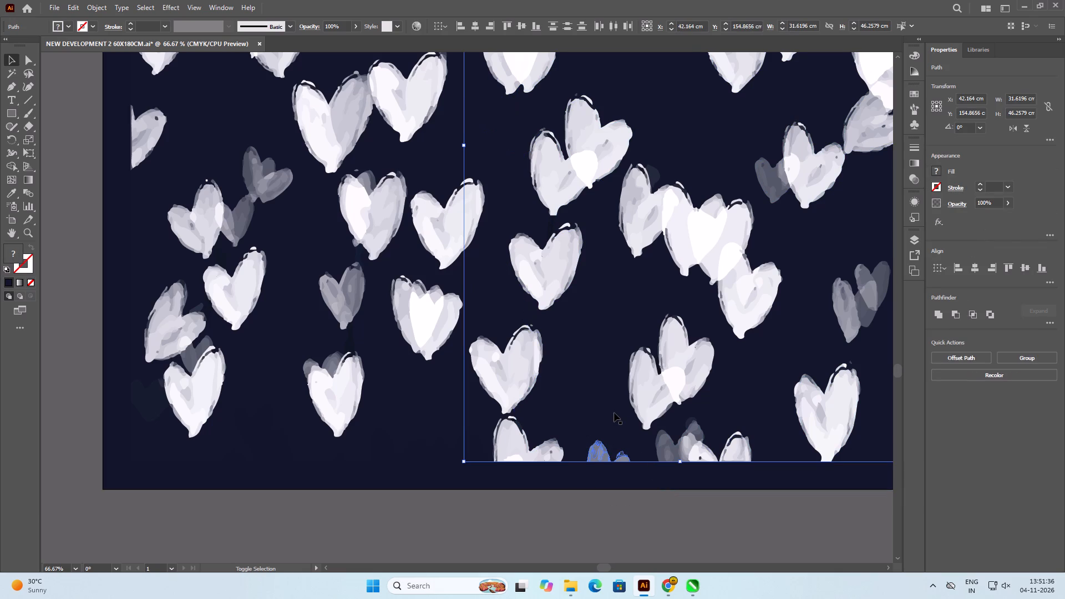
key("Delete")
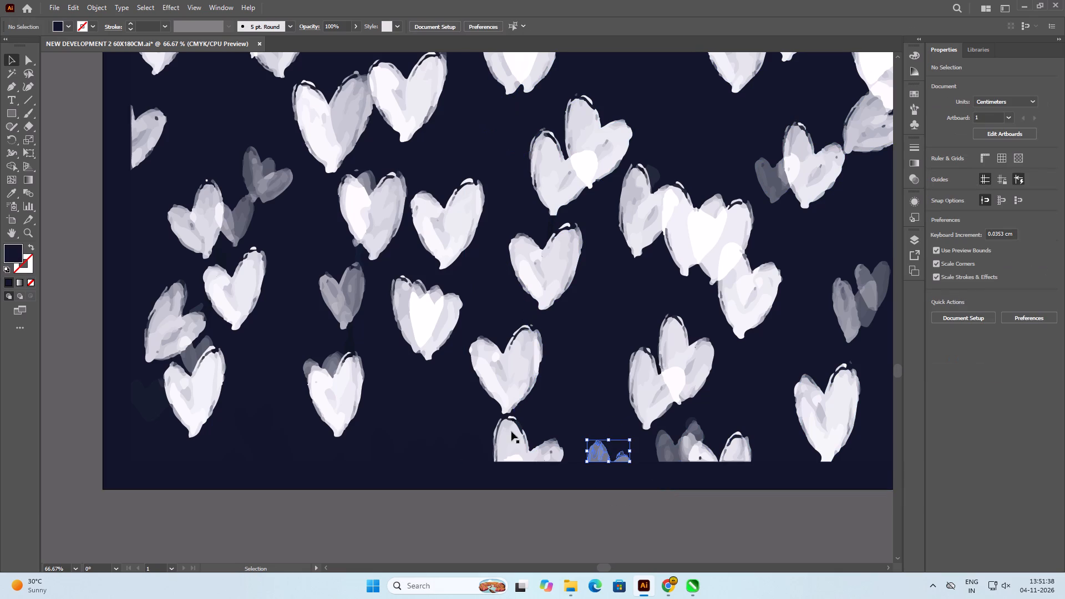
Delete the large cut-off white heart pair left of the last bottom-edge cluster, excluding the navy background shapes from the selection.
scroll(209, 435, "down", 1, "alt")
scroll(546, 436, "up", 1, "alt")
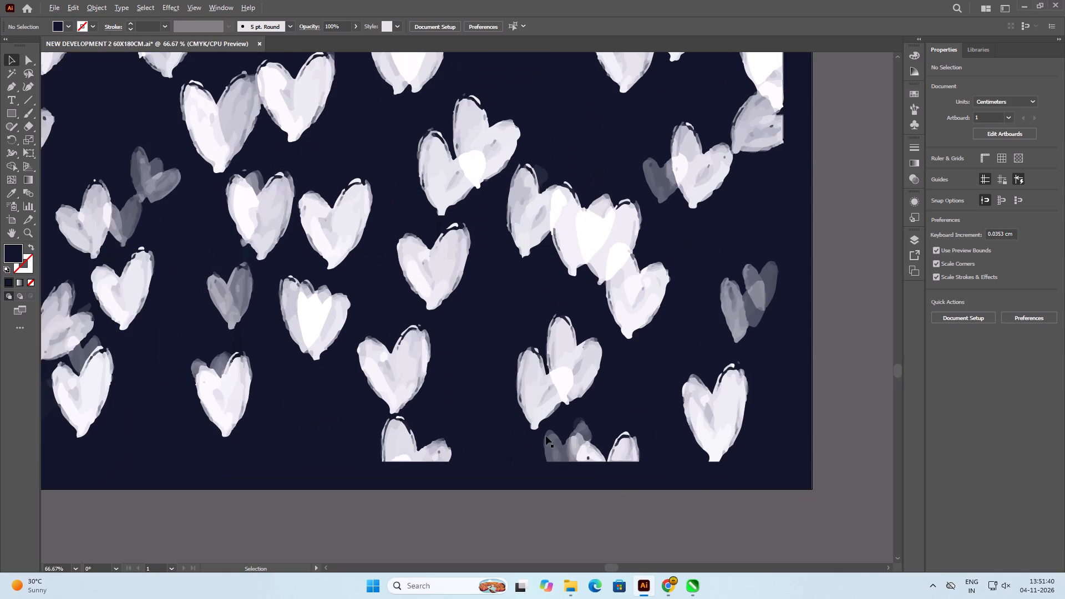
scroll(546, 436, "up", 1, "alt")
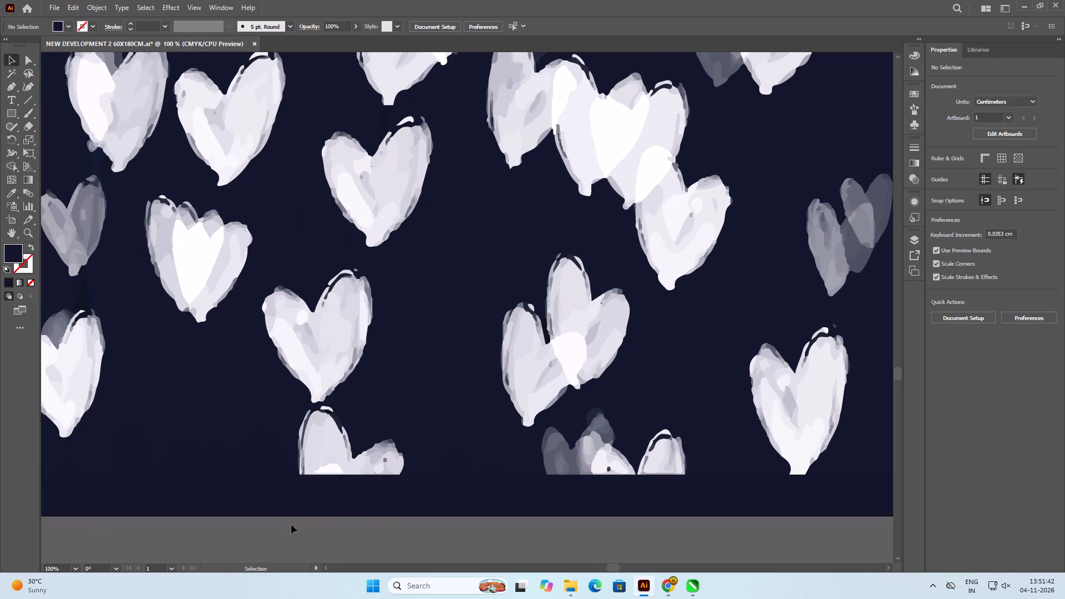
left_click_drag(290, 525, 435, 405)
left_click(446, 485, "shift")
left_click(428, 440, "shift")
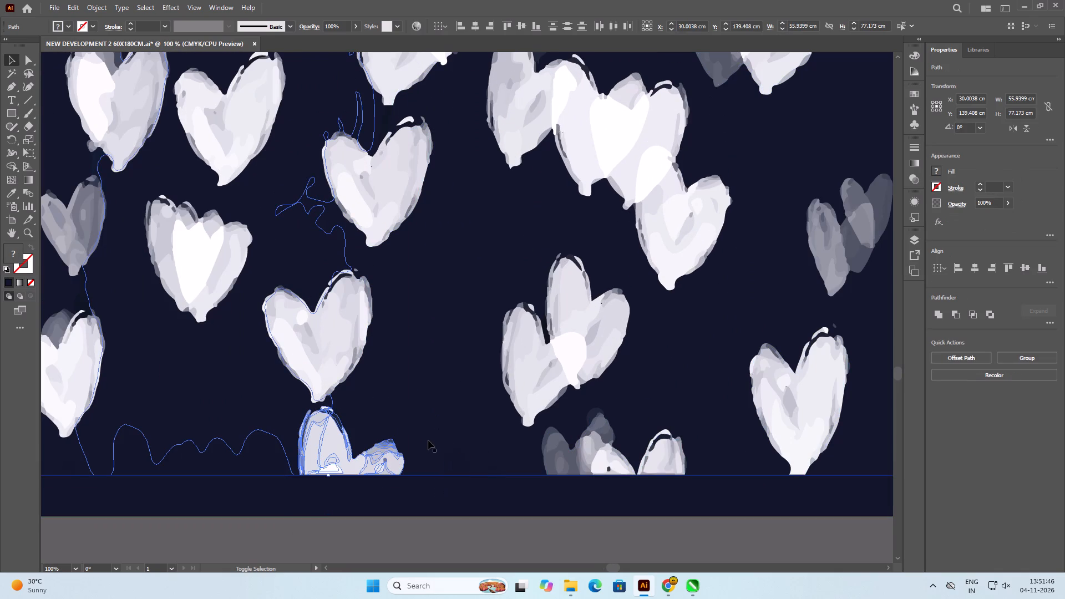
left_click(218, 397, "shift")
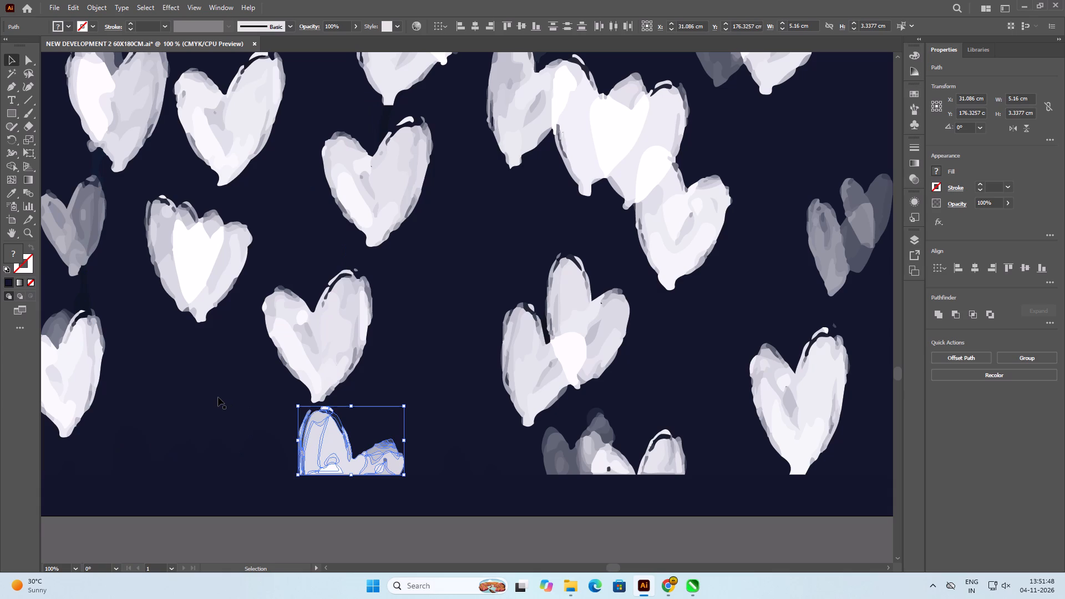
key("Delete")
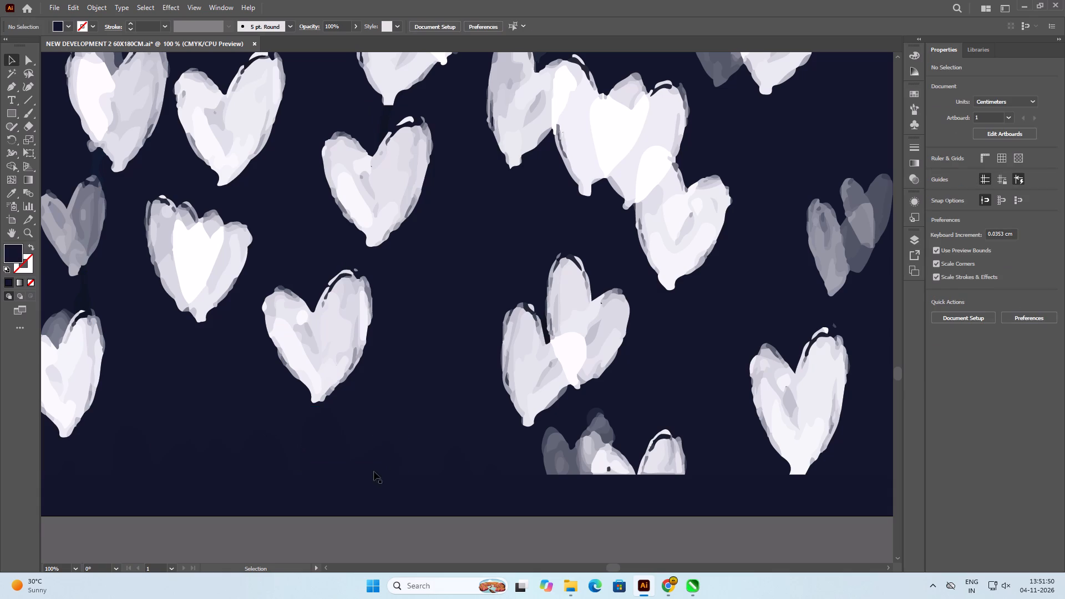
Delete the last cluster of grey and white cut-off hearts at the bottom edge, keeping the navy background rectangle and shapes.
scroll(250, 458, "down", 3, "alt")
scroll(493, 512, "up", 2, "alt")
scroll(177, 379, "up", 2, "alt")
left_click_drag(231, 535, 369, 418)
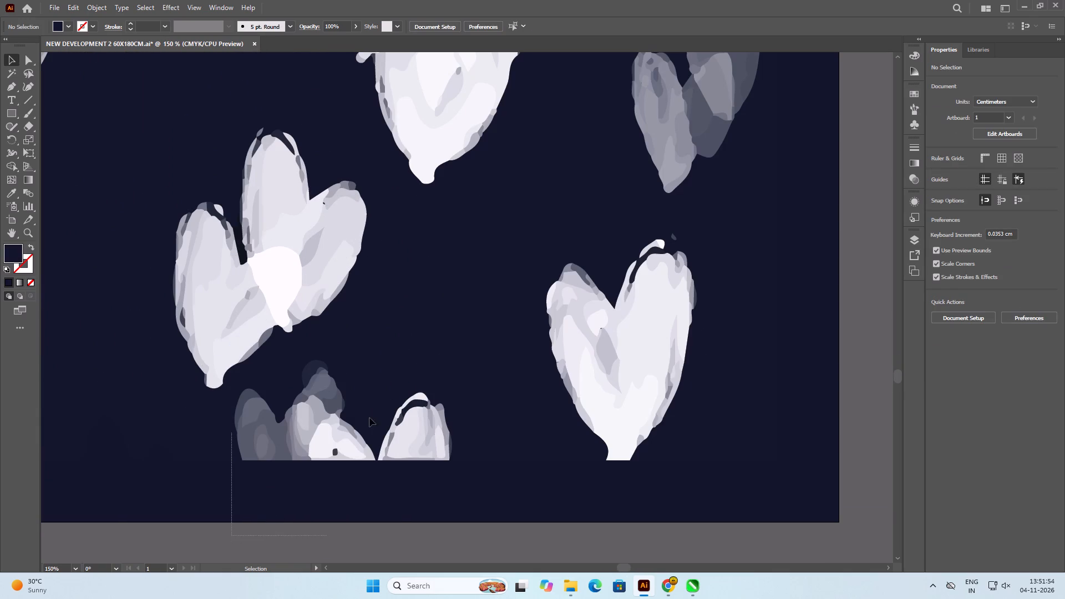
left_click_drag(369, 418, 493, 377)
left_click(483, 416, "shift")
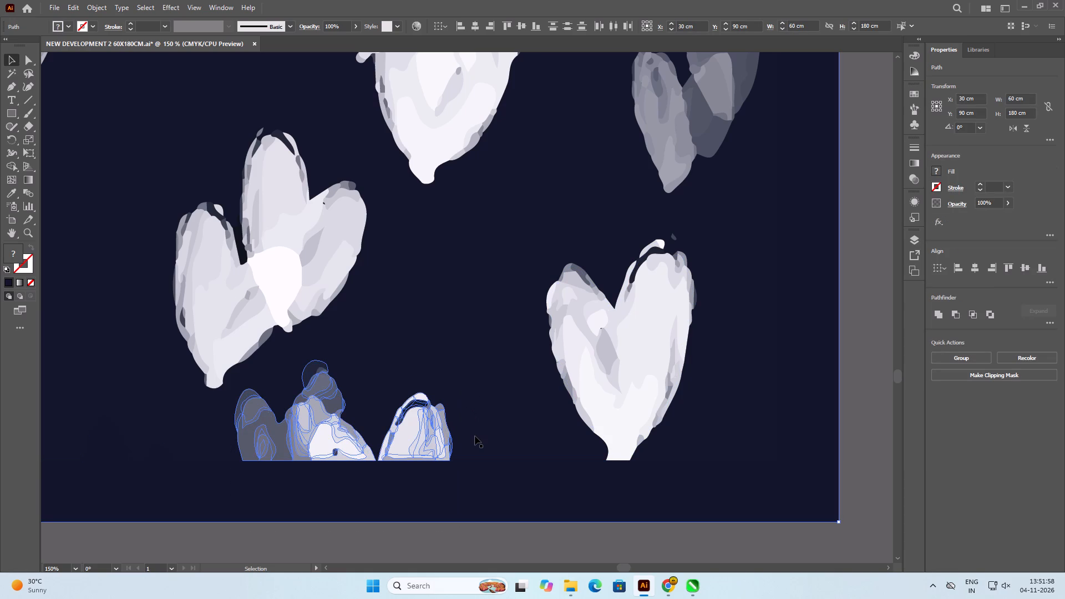
key("Delete")
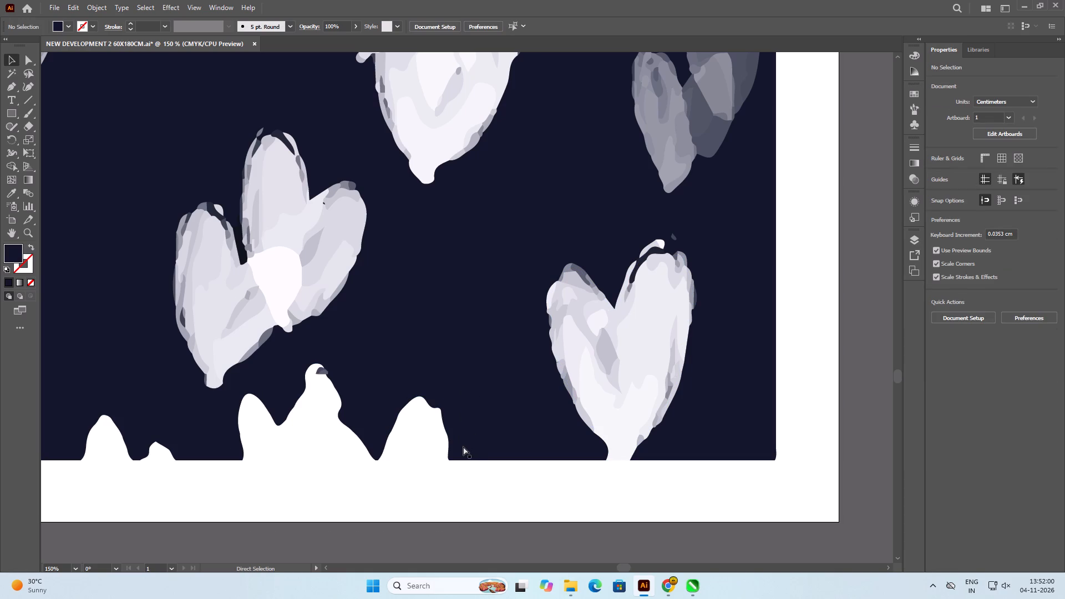
key("ctrl+z")
left_click(452, 506, "shift")
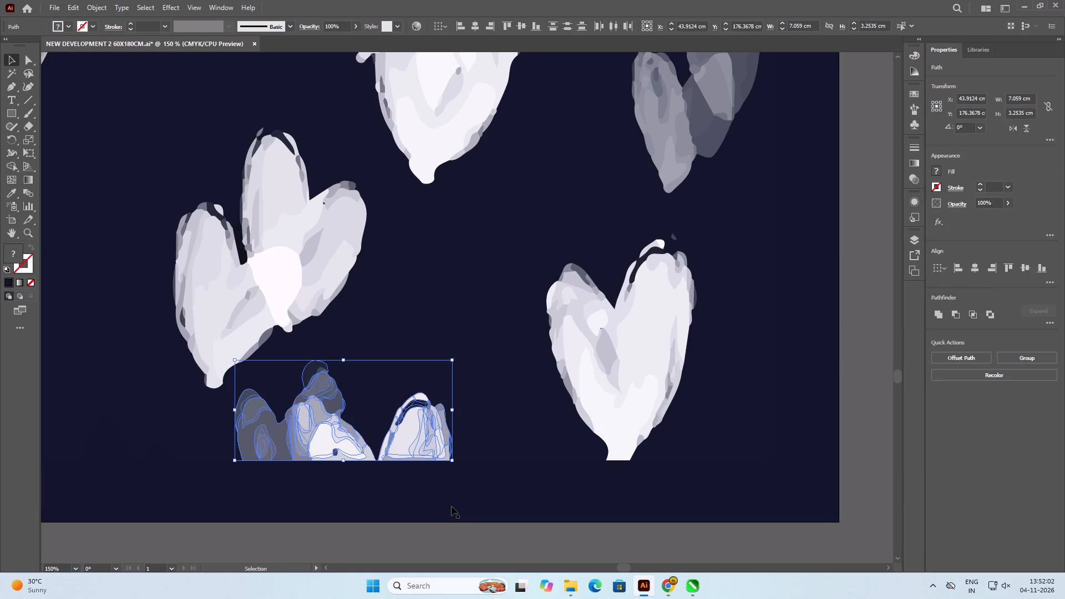
key("Delete")
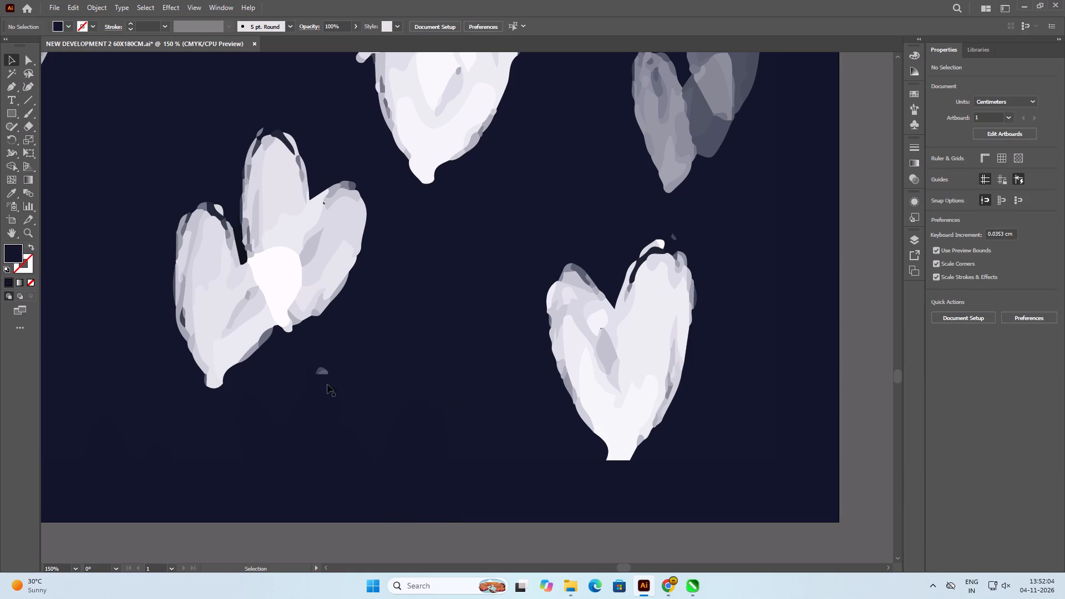
Delete the small grey fragments left over above the spot of the last bottom-edge cluster.
left_click(321, 373)
key("Delete")
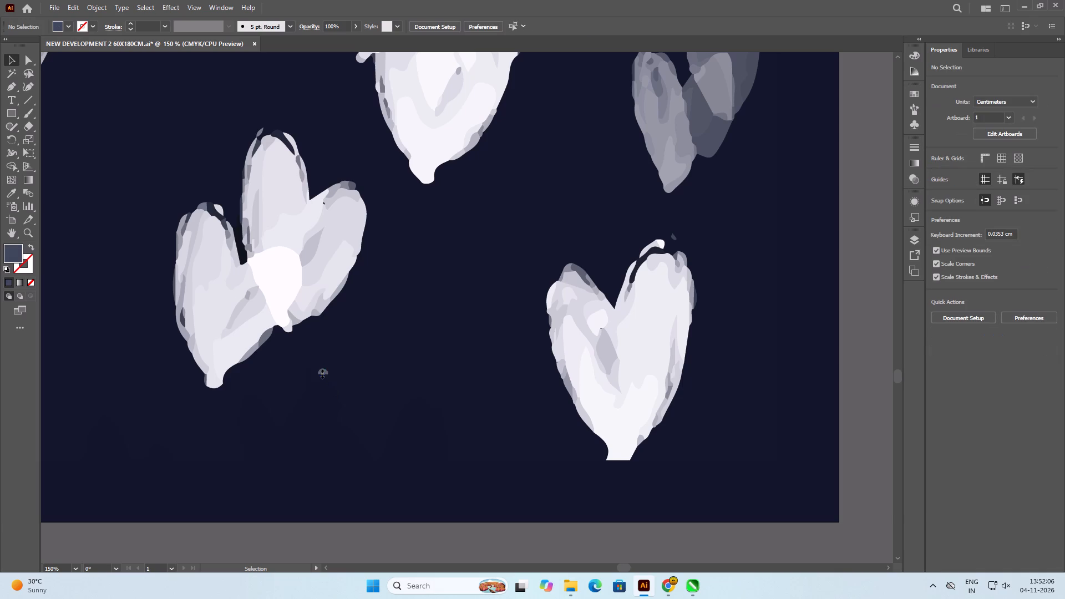
left_click(324, 370)
key("Delete")
Delete the white overlap shape inside the lowest cut-off heart cluster on the pattern's right edge.
scroll(409, 430, "down", 5, "alt")
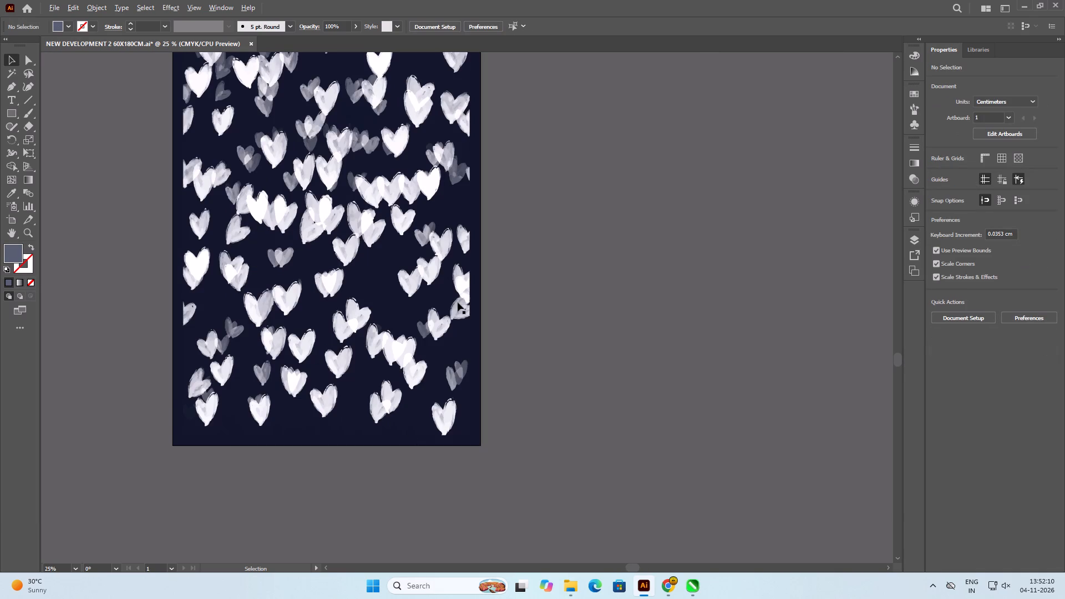
scroll(461, 291, "up", 3, "alt")
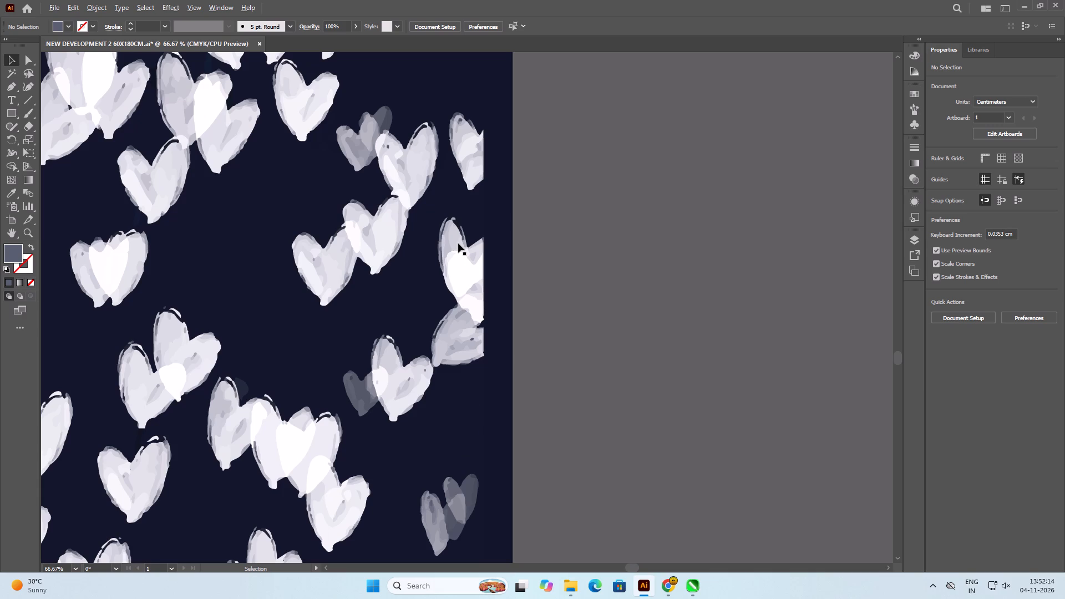
scroll(449, 232, "up", 2, "alt")
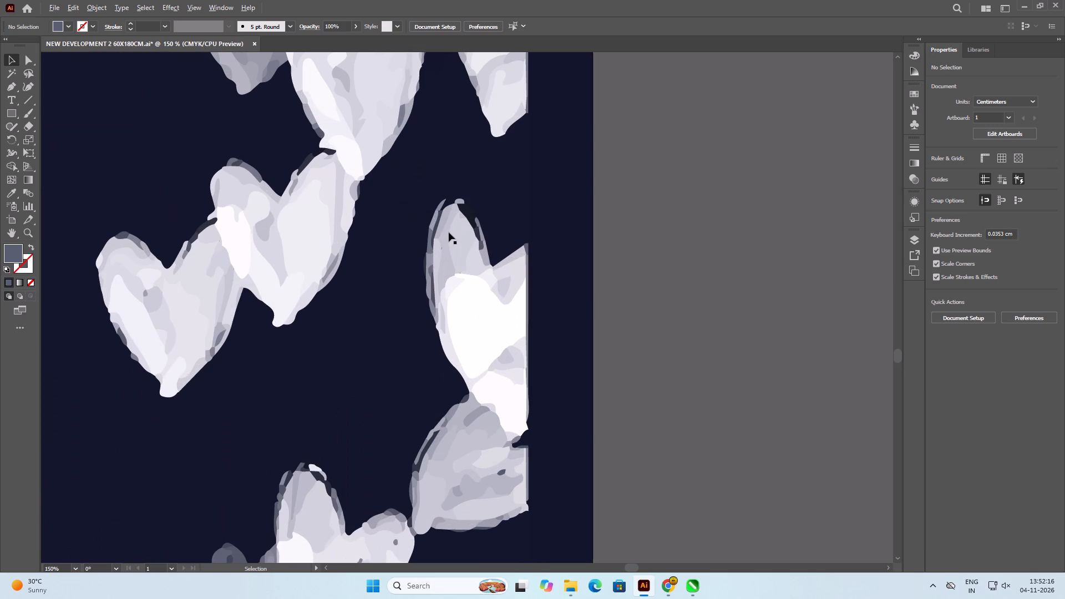
left_click(479, 287)
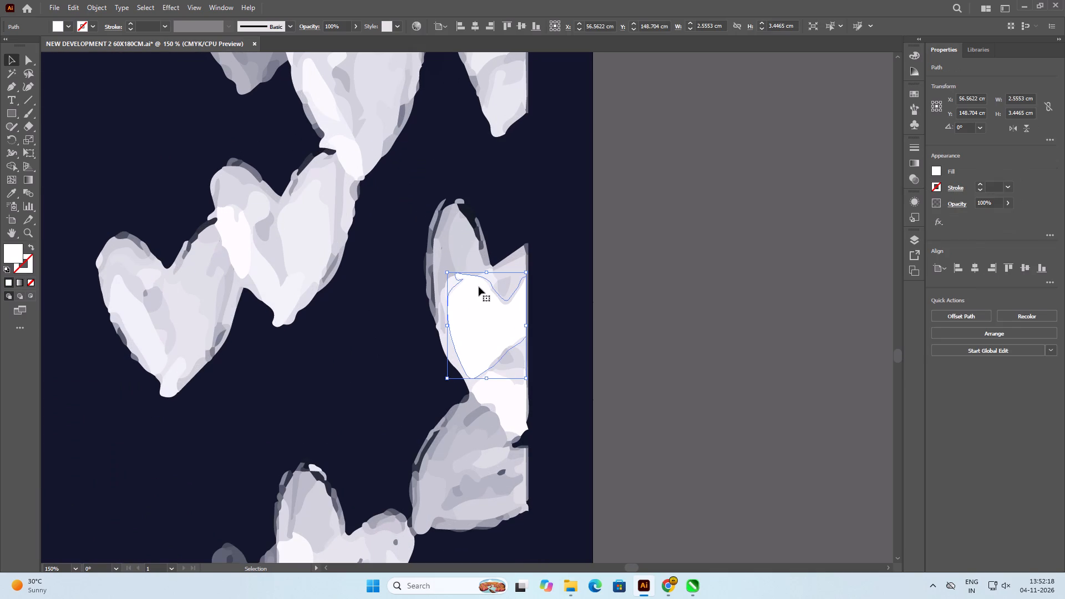
key("Delete")
Delete the rest of that right-edge cut-off heart cluster, excluding the navy background shapes and the neighbouring whole heart's piece.
left_click(625, 192)
left_click_drag(640, 172, 432, 301)
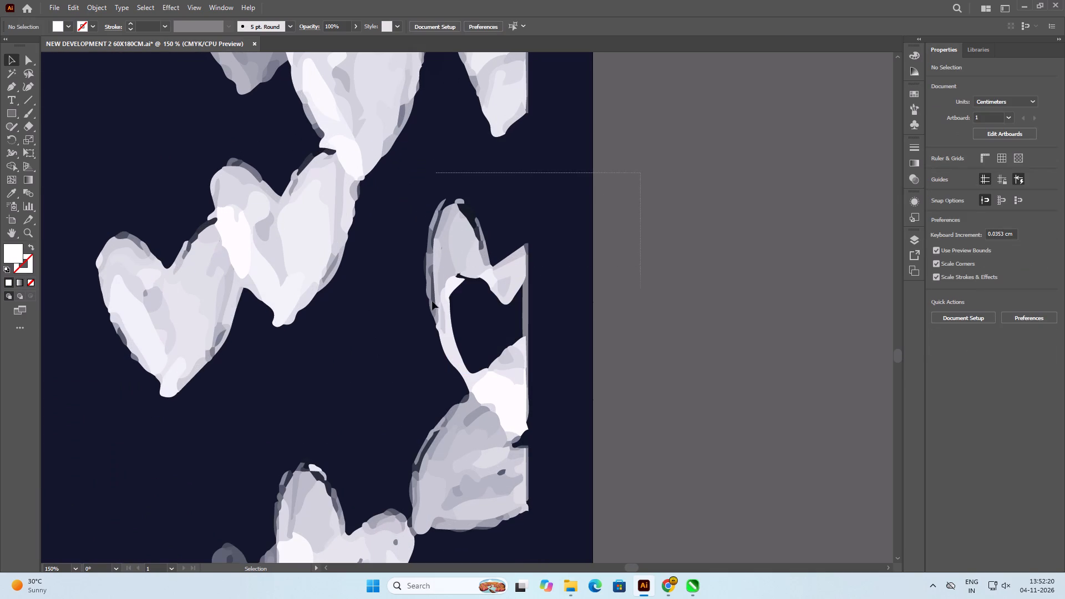
left_click_drag(432, 301, 413, 532)
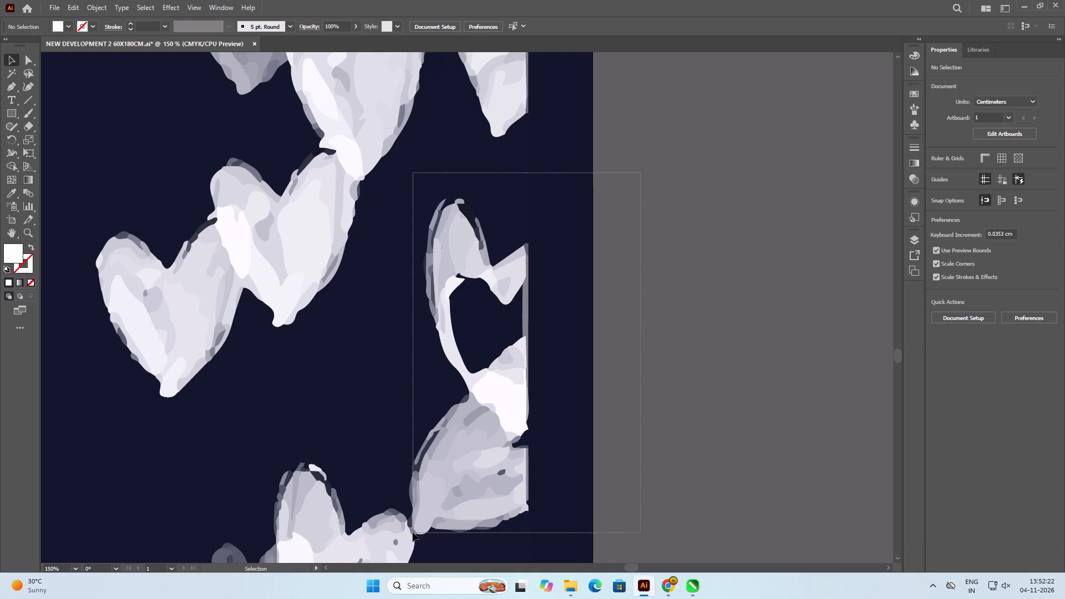
left_click_drag(413, 532, 412, 528)
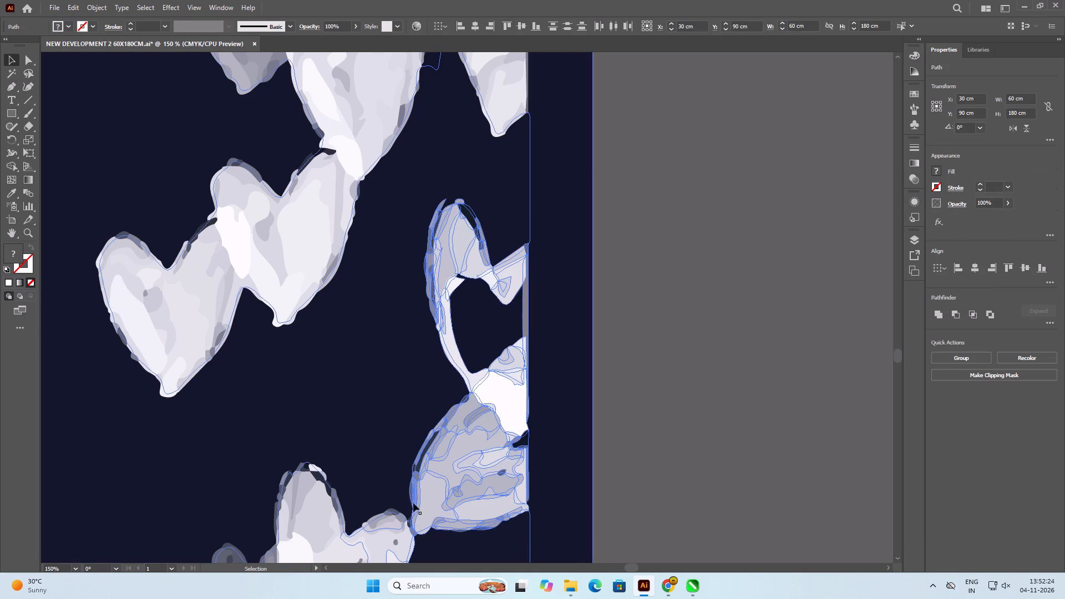
left_click(399, 375, "shift")
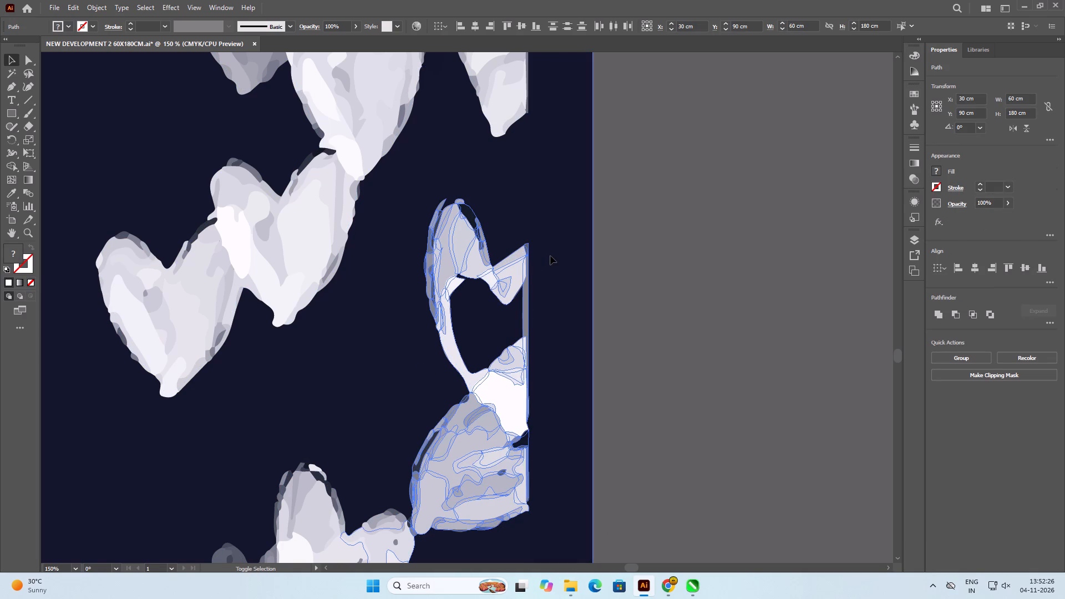
left_click(550, 256, "shift")
scroll(544, 257, "down", 6)
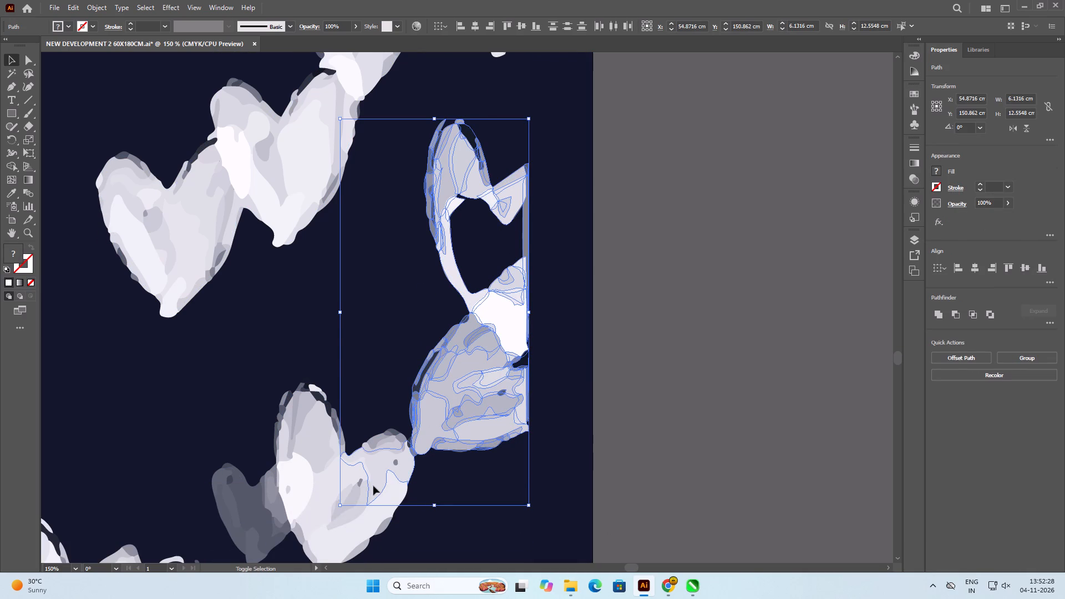
left_click(374, 467, "shift")
key("Delete")
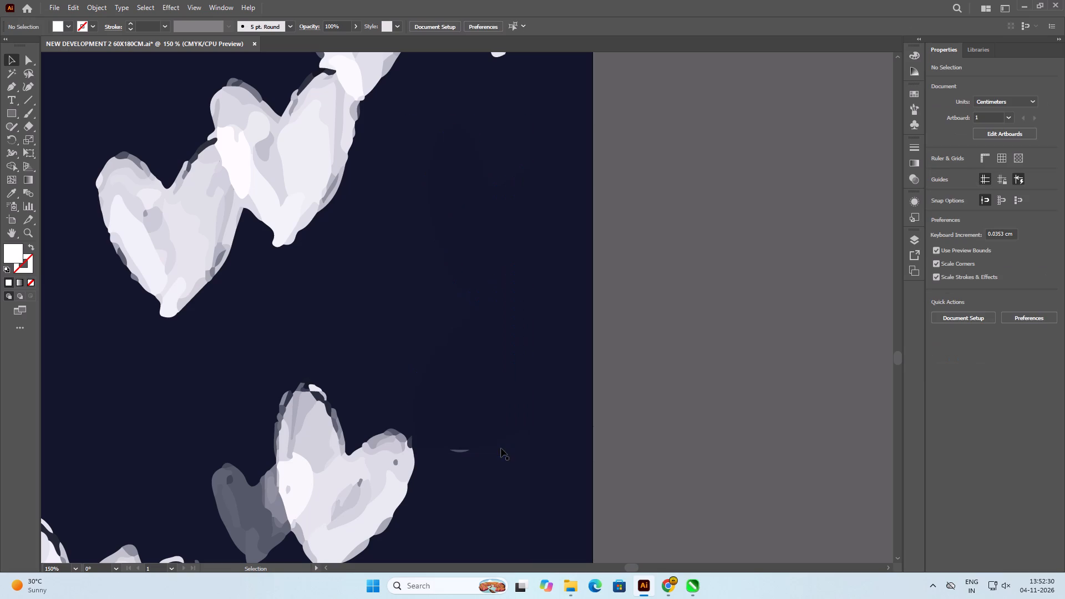
Delete the thin leftover sliver and the small dark fragment at the edge of the neighbouring whole heart.
left_click(463, 452)
key("Delete")
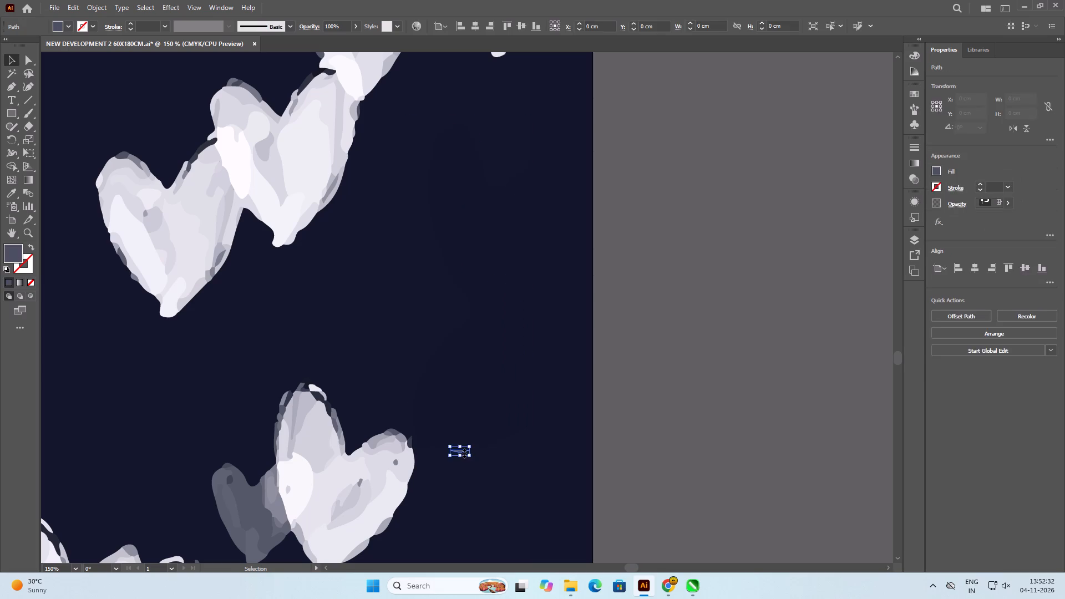
left_click(411, 440)
key("Delete")
left_click(627, 420)
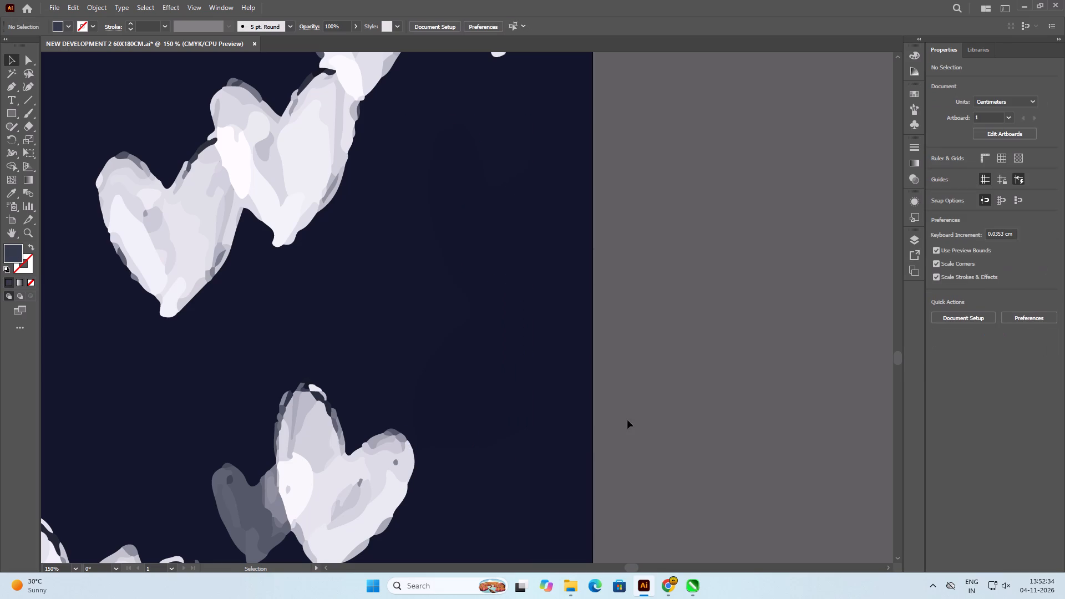
Delete the next cut-off white heart further up the right edge, excluding the navy background shapes from the selection.
scroll(356, 465, "up", 6)
scroll(426, 459, "down", 15)
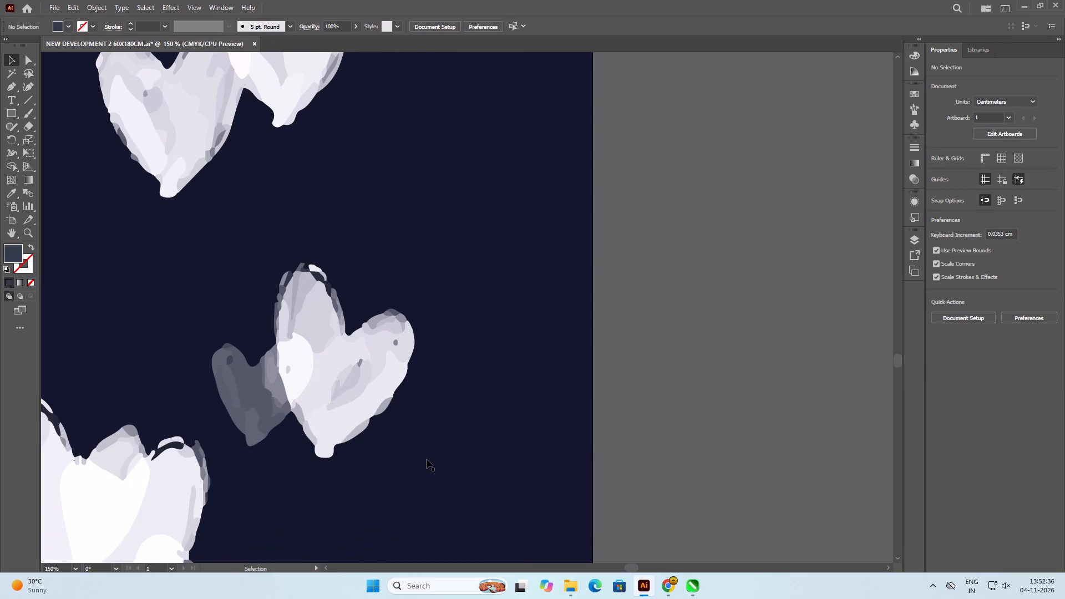
scroll(427, 459, "down", 3, "alt")
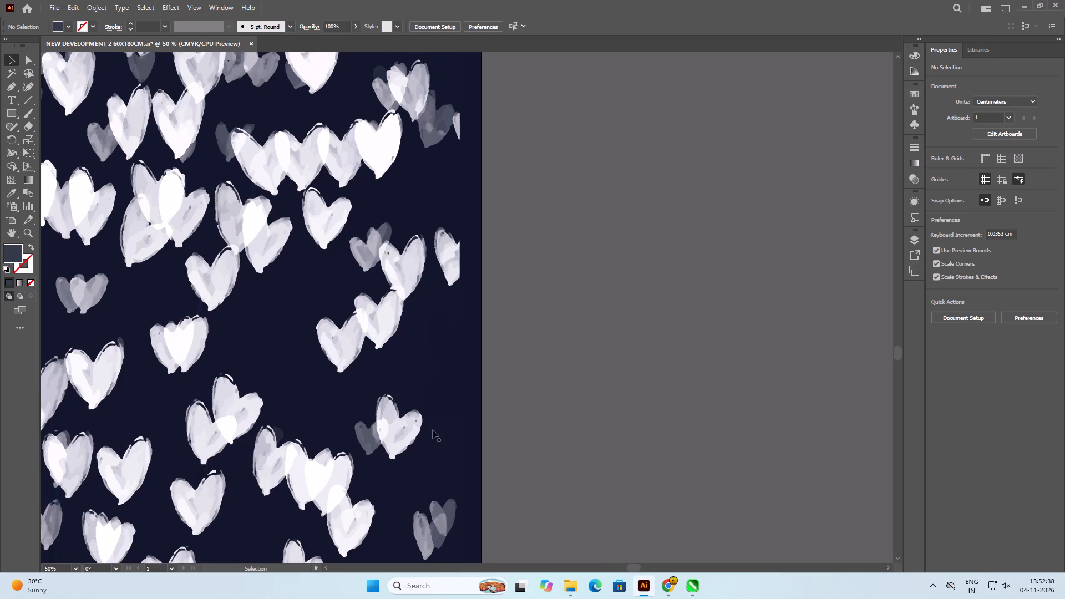
scroll(423, 221, "up", 6)
scroll(480, 324, "up", 3, "alt")
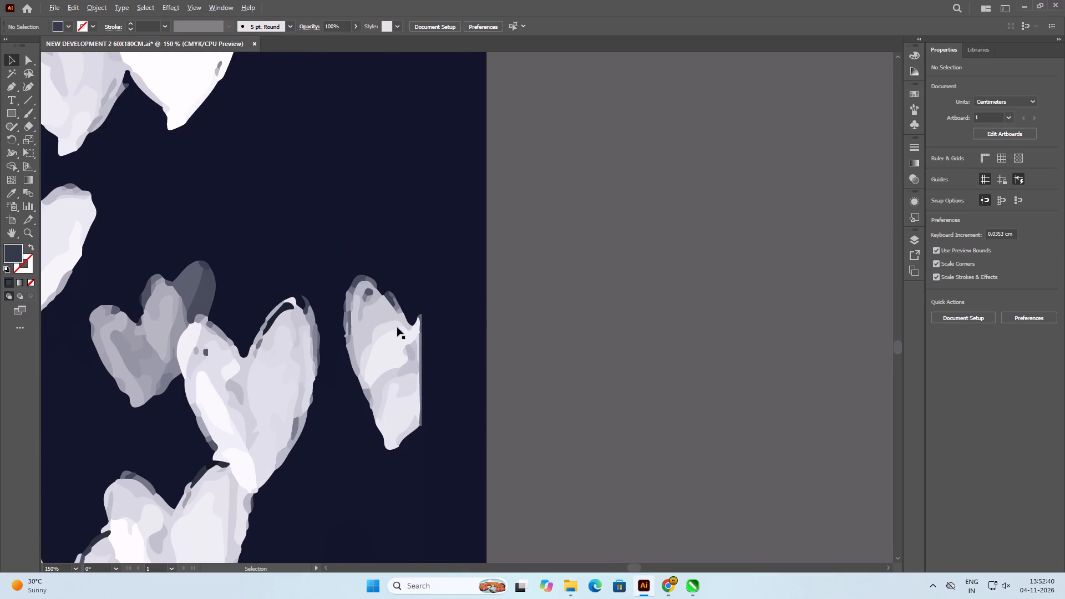
scroll(397, 327, "up", 1, "alt")
left_click_drag(534, 219, 319, 508)
left_click(319, 504, "shift")
left_click(327, 241, "shift")
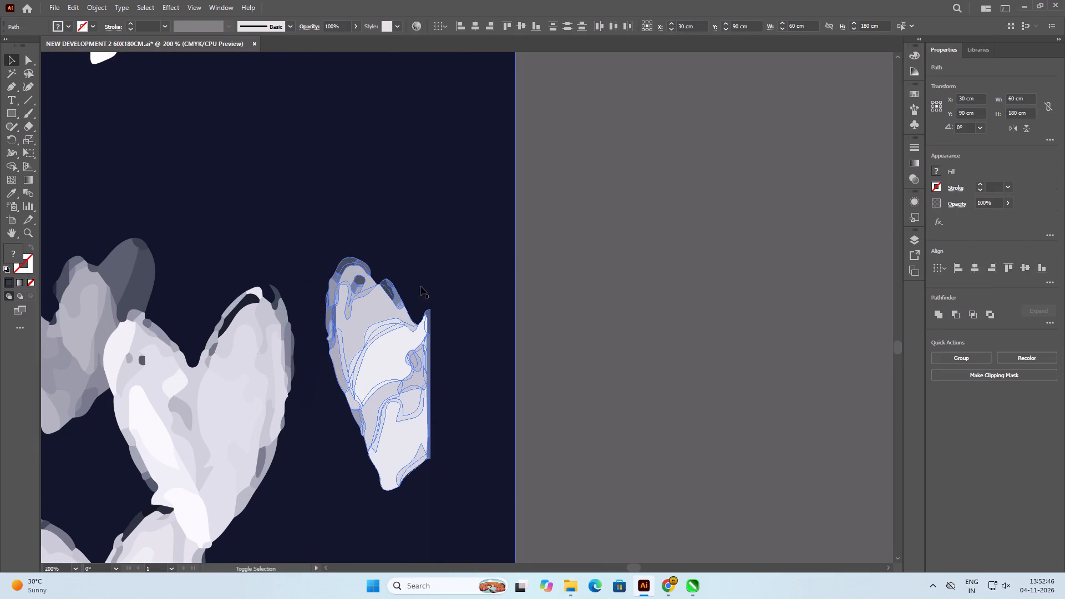
left_click(478, 304, "shift")
key("Delete")
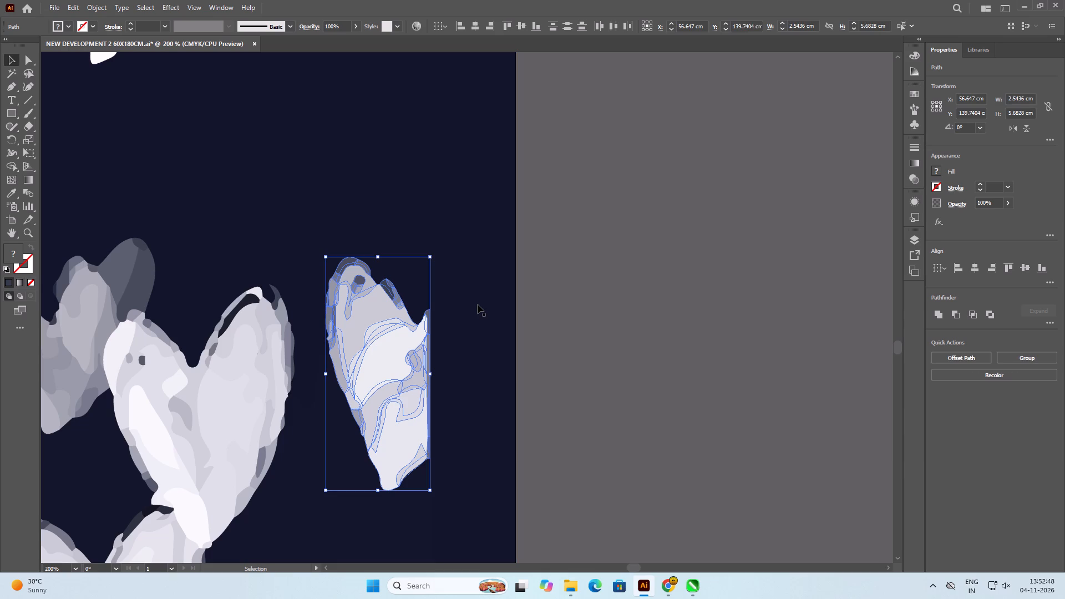
Delete the narrow cut-off heart beside the dark grey heart further up the right edge, excluding the navy background shapes from the selection.
scroll(471, 358, "up", 8)
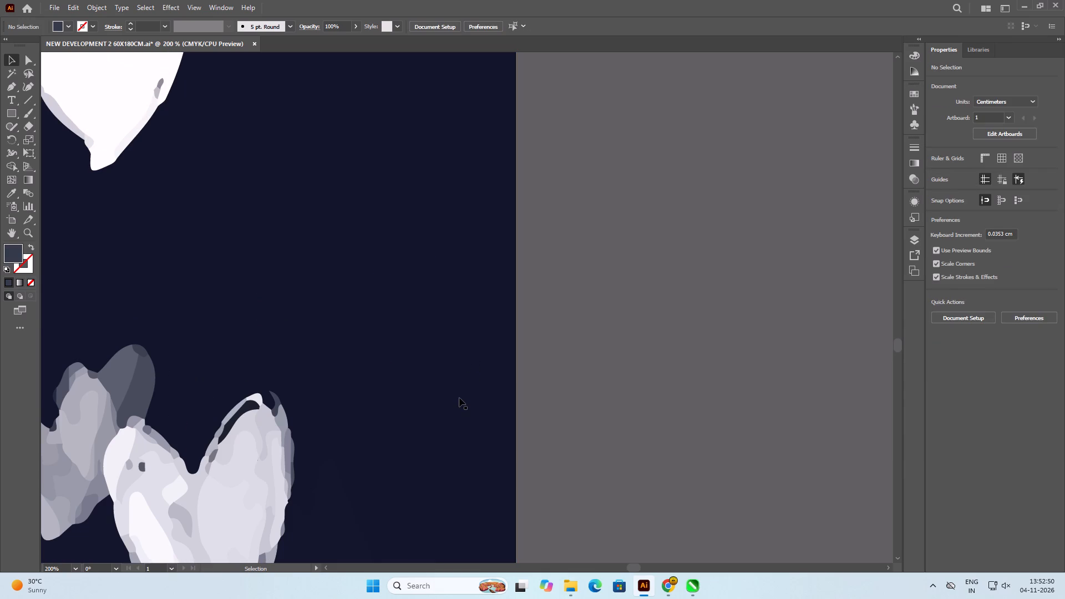
scroll(459, 398, "down", 1, "alt")
scroll(459, 398, "up", 15)
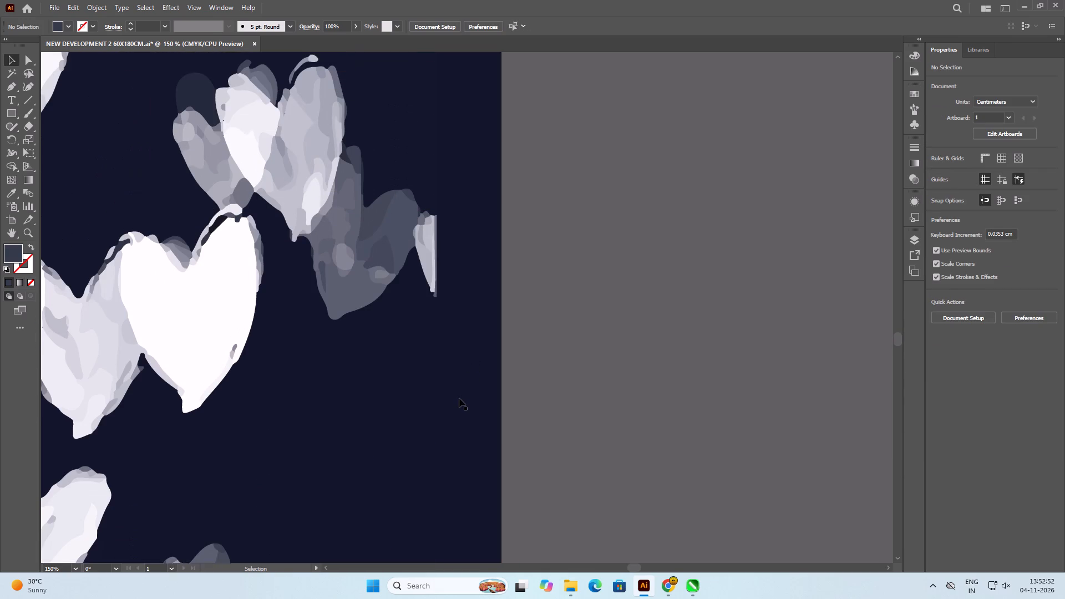
scroll(425, 301, "up", 5)
scroll(425, 323, "up", 2, "alt")
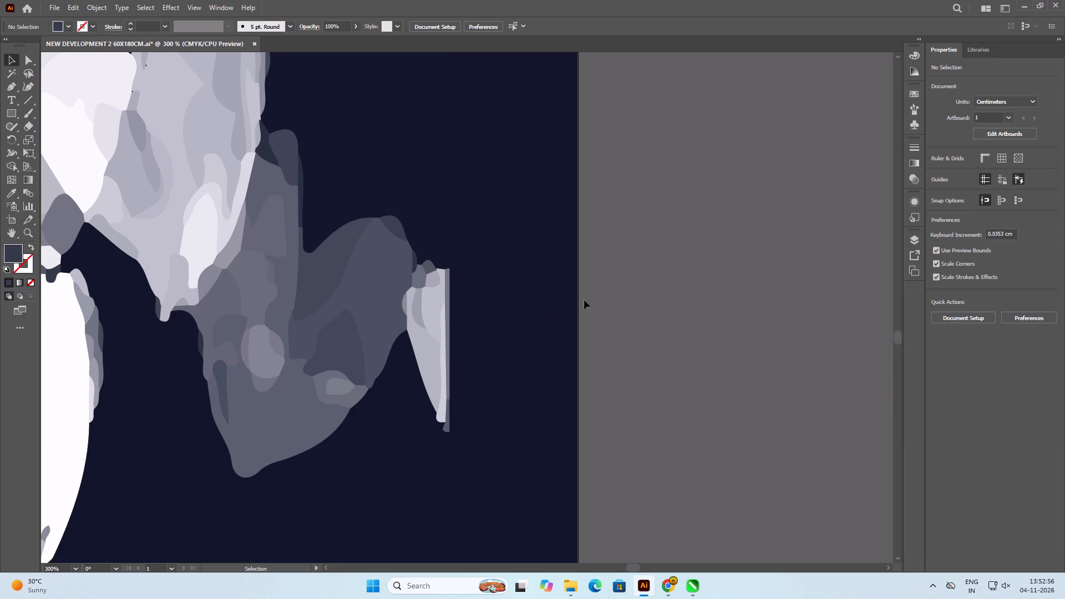
left_click(605, 296)
left_click_drag(600, 238, 415, 449)
left_click_drag(415, 449, 421, 445)
left_click(490, 425, "shift")
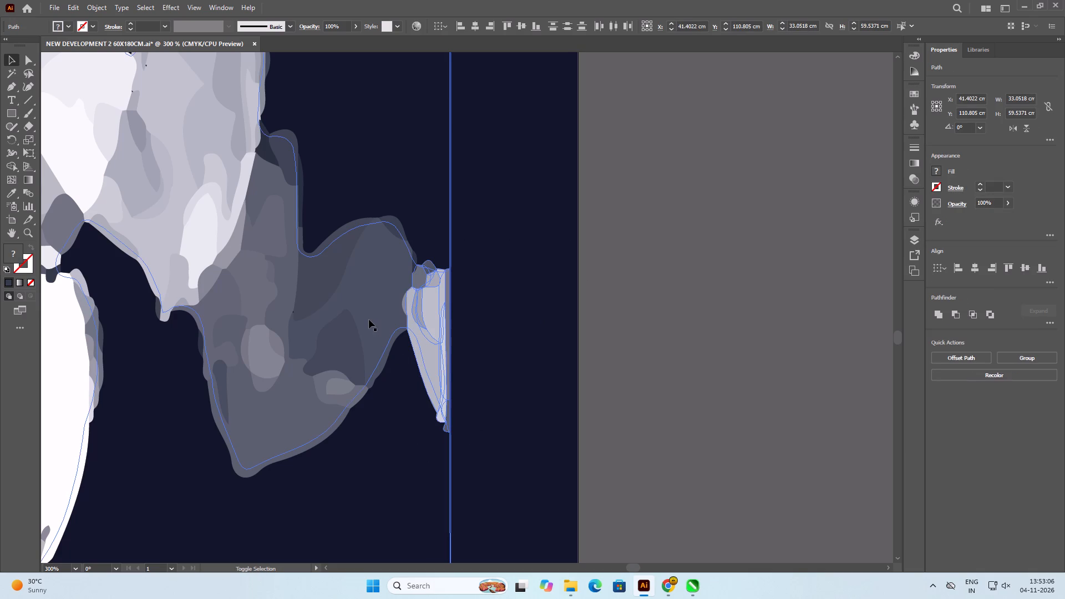
left_click(369, 319, "shift")
left_click(369, 319, "shift")
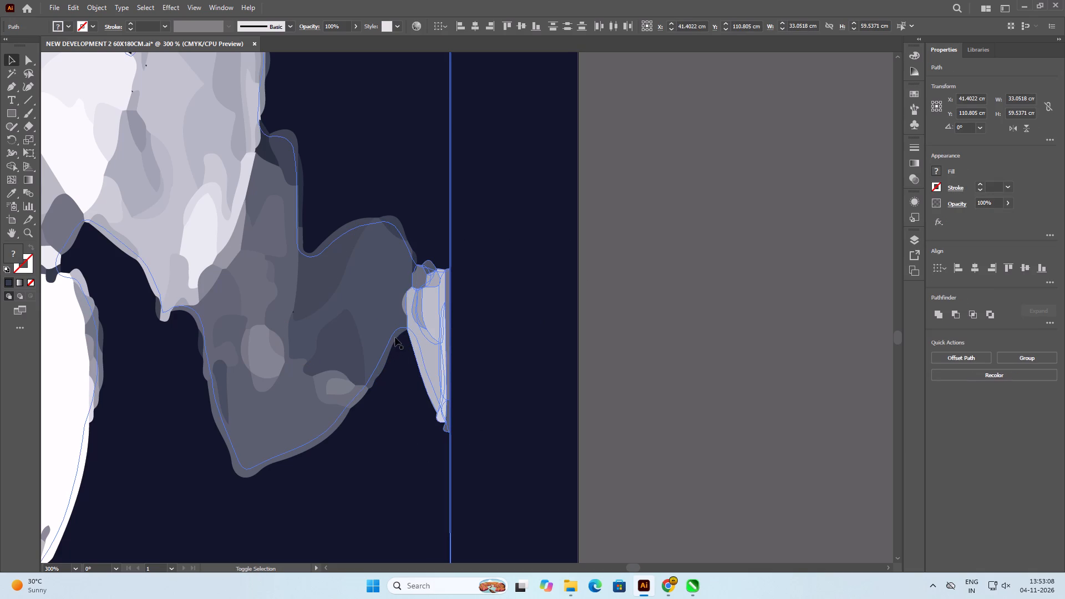
left_click(395, 336, "shift")
left_click(395, 336, "shift")
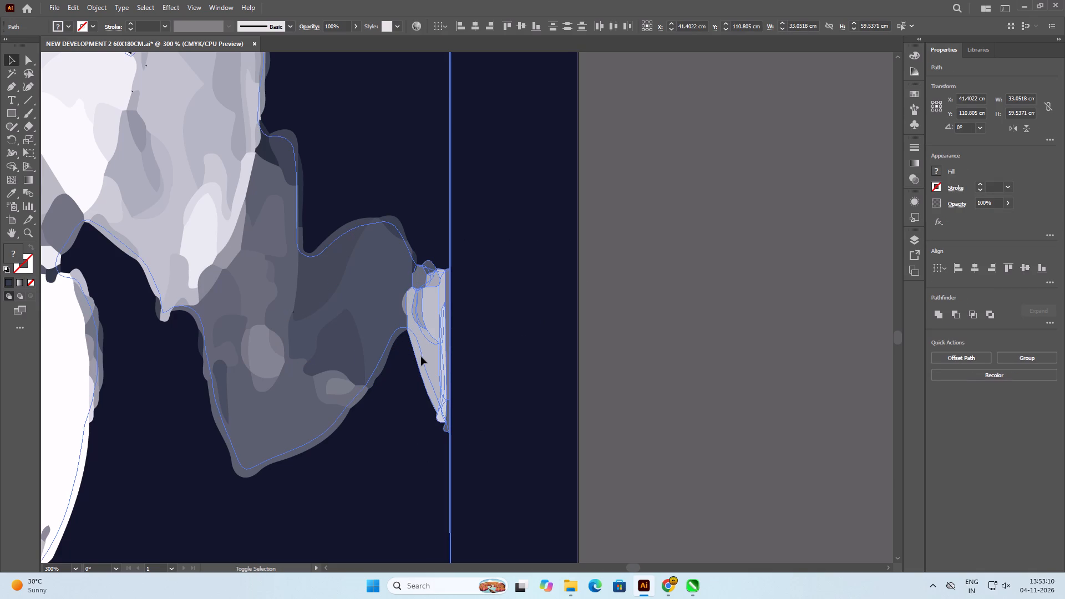
left_click(422, 354, "shift")
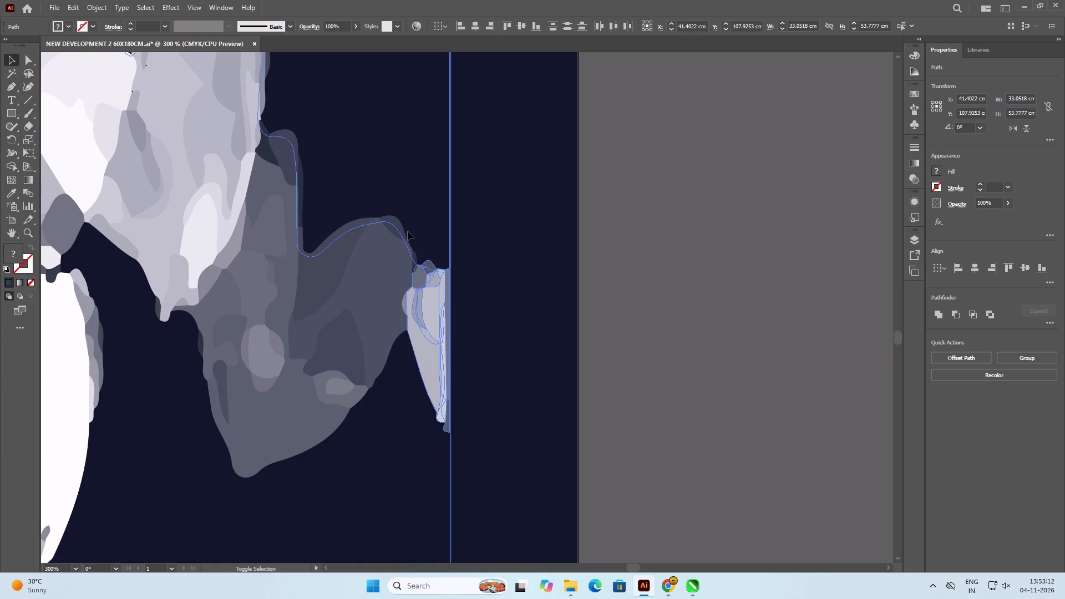
left_click(410, 256, "shift")
left_click(410, 256, "shift")
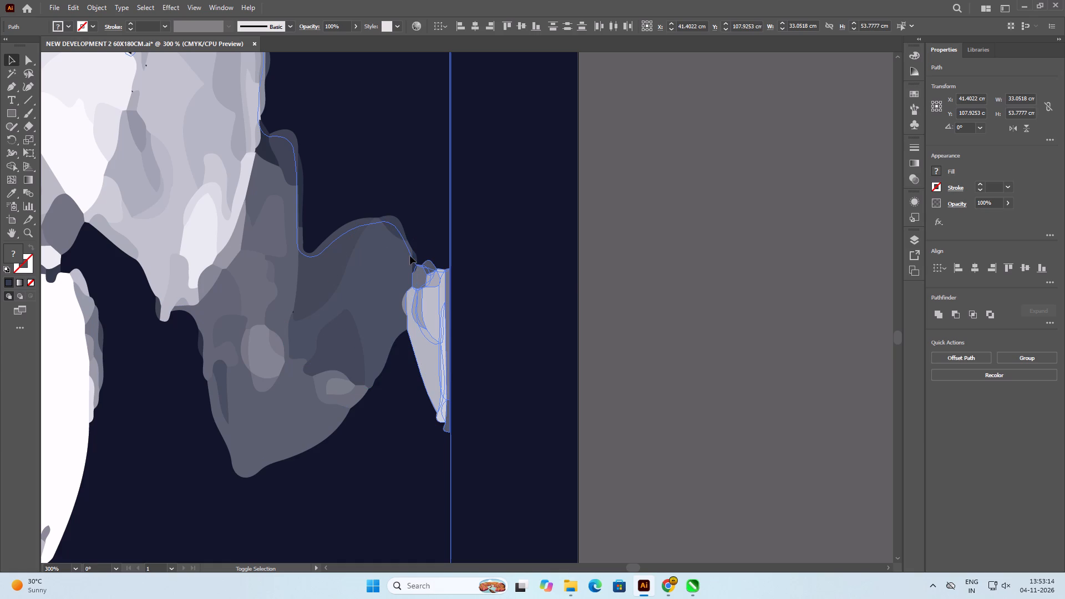
left_click(411, 255, "shift")
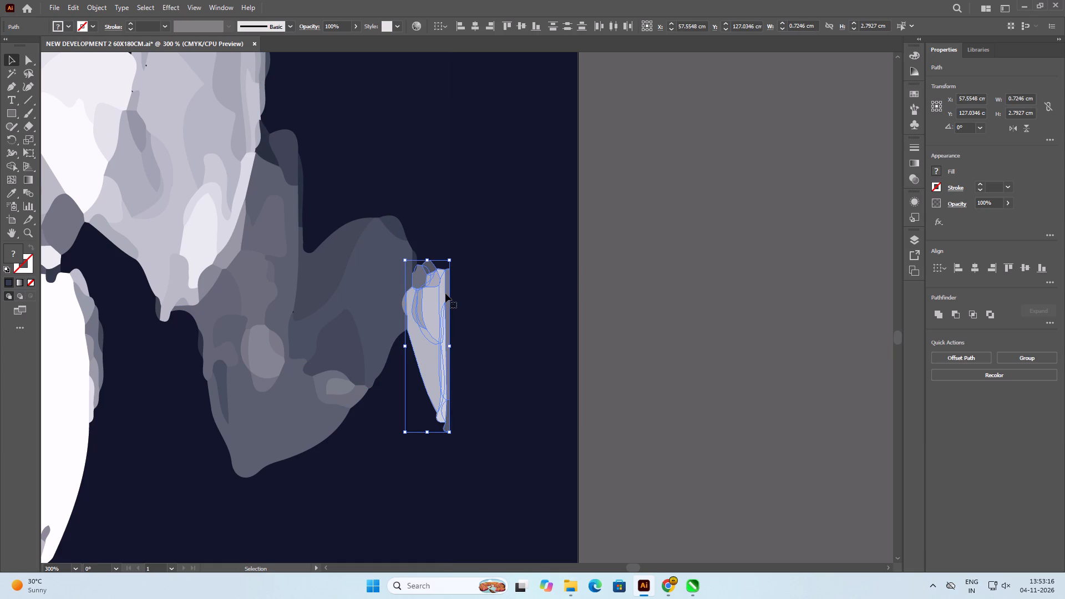
key("Delete")
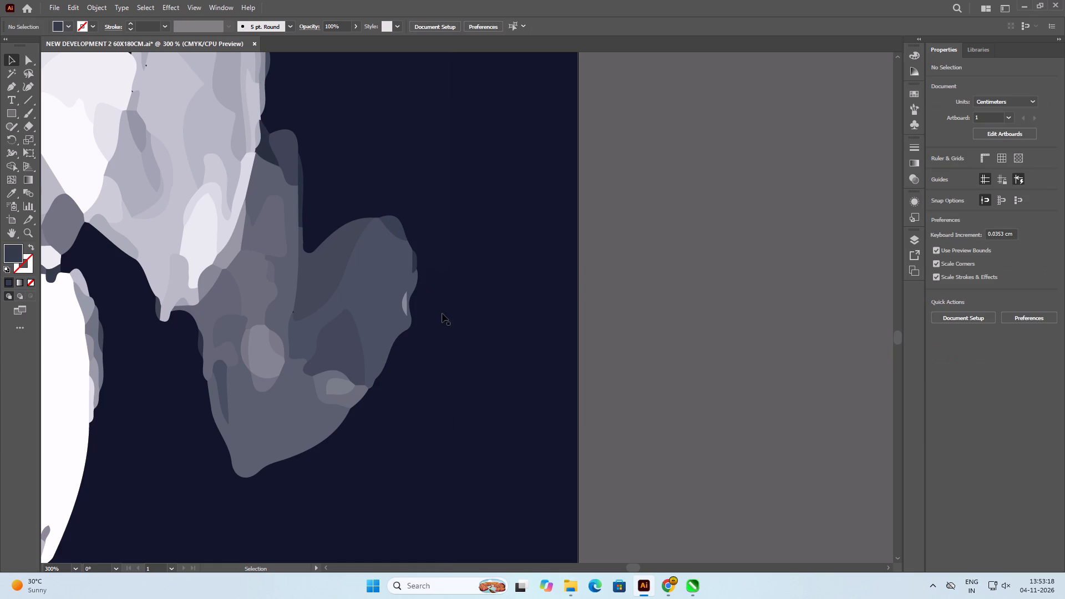
Delete the small light sliver left on the dark grey heart's outer edge.
left_click(405, 309)
key("Delete")
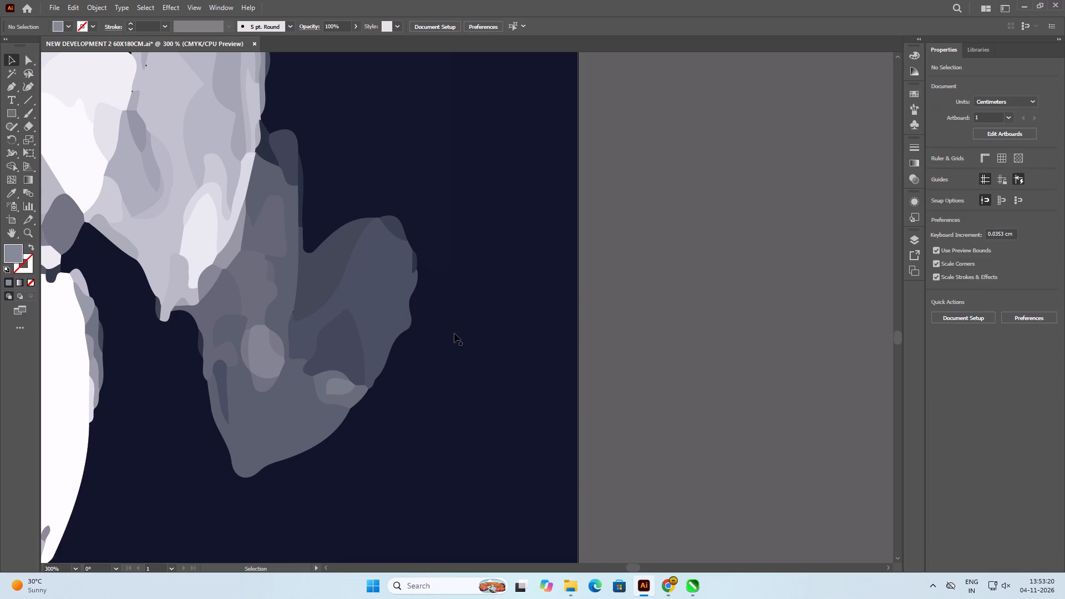
Recolour the white overlap shape between the next whole heart and its cut-off neighbour with the whole heart's adjacent off-white, using the Eyedropper.
scroll(454, 333, "down", 4, "alt")
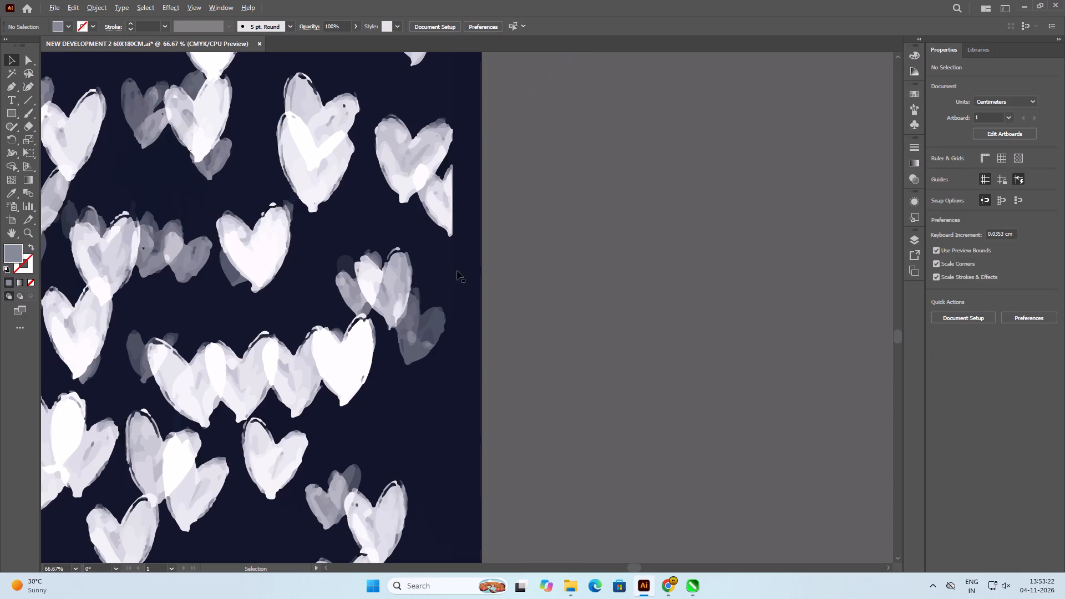
scroll(425, 147, "up", 4, "alt")
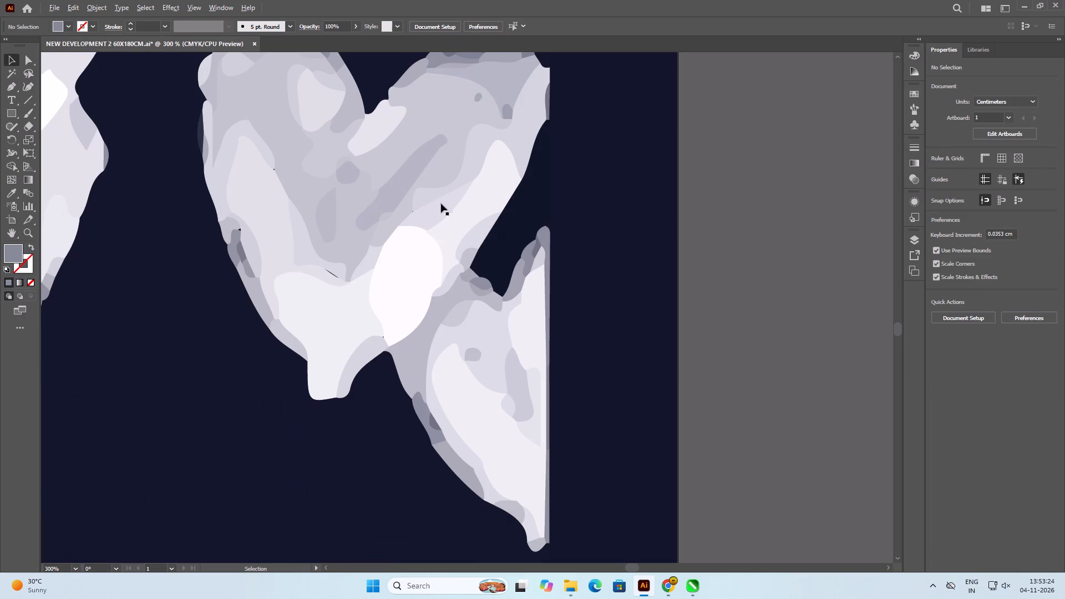
left_click(423, 280)
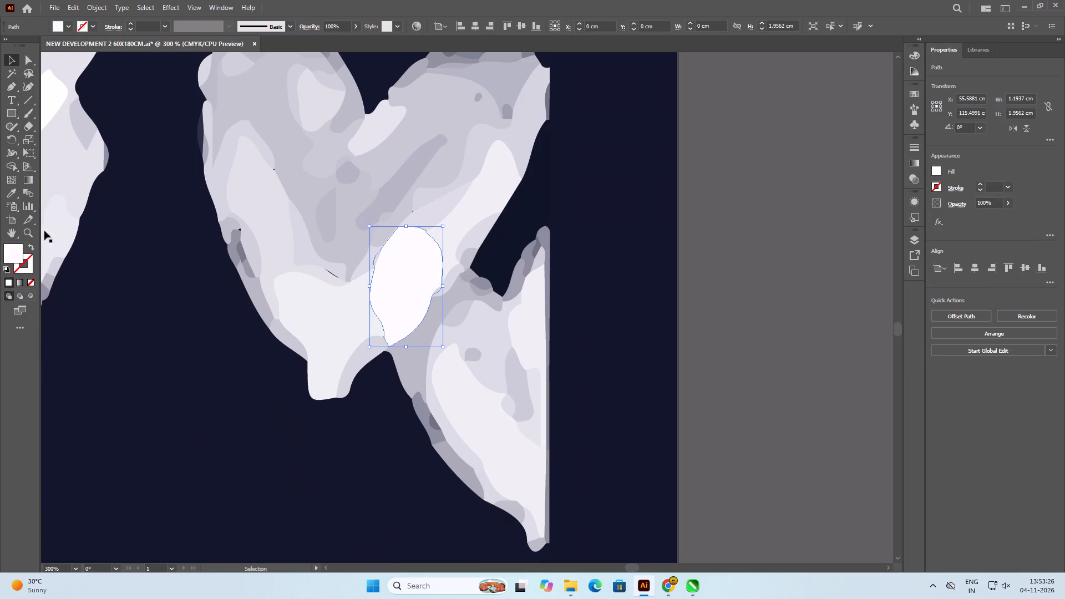
left_click(17, 192)
left_click(447, 241)
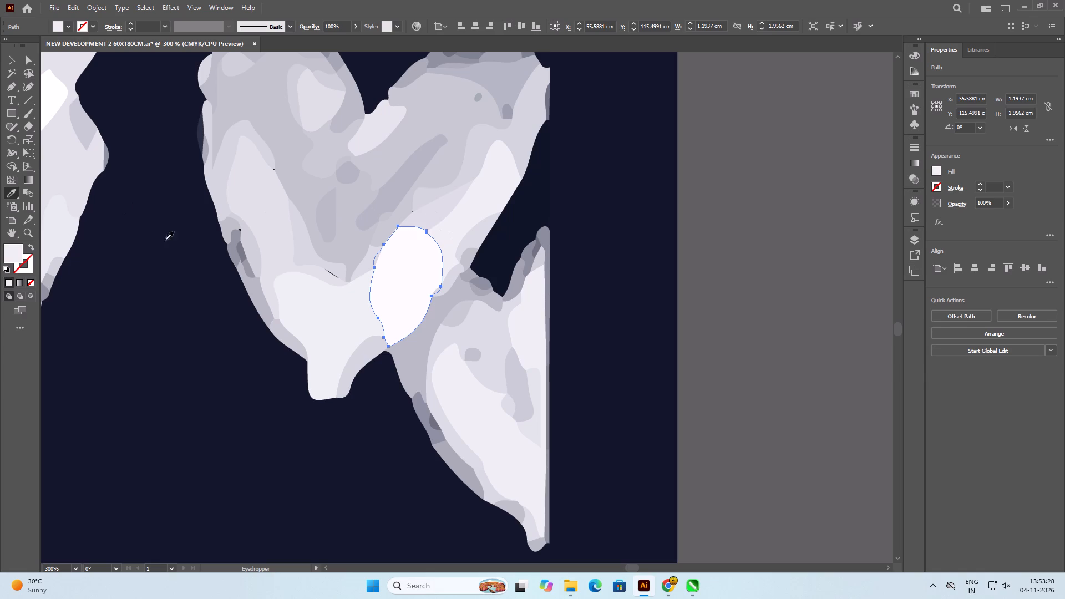
left_click(12, 54)
left_click(709, 312)
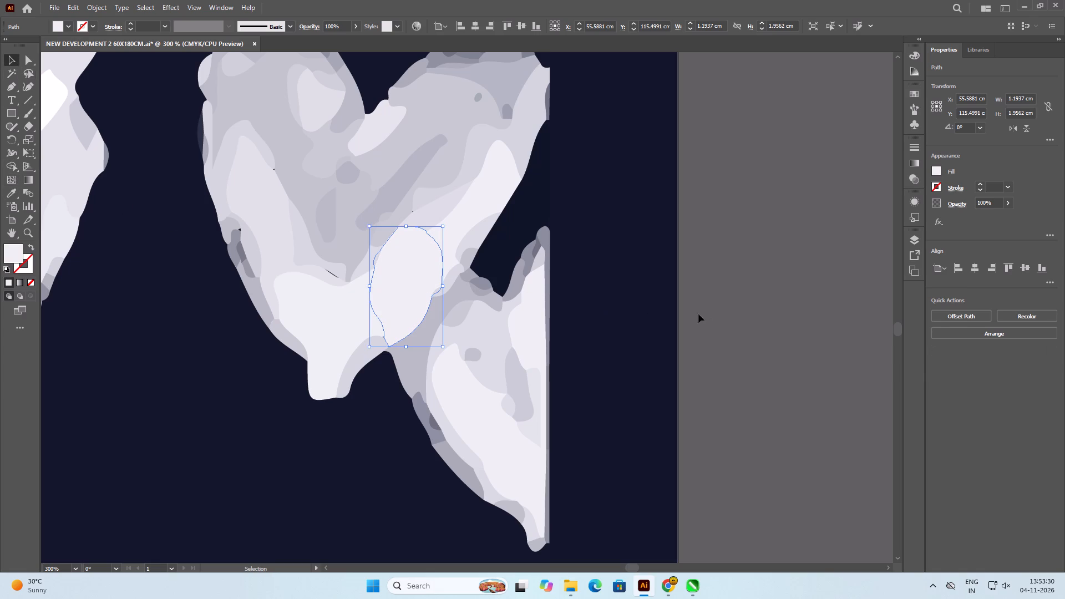
Delete the large light inner shapes of the cut-off heart below that whole heart.
left_click(493, 390)
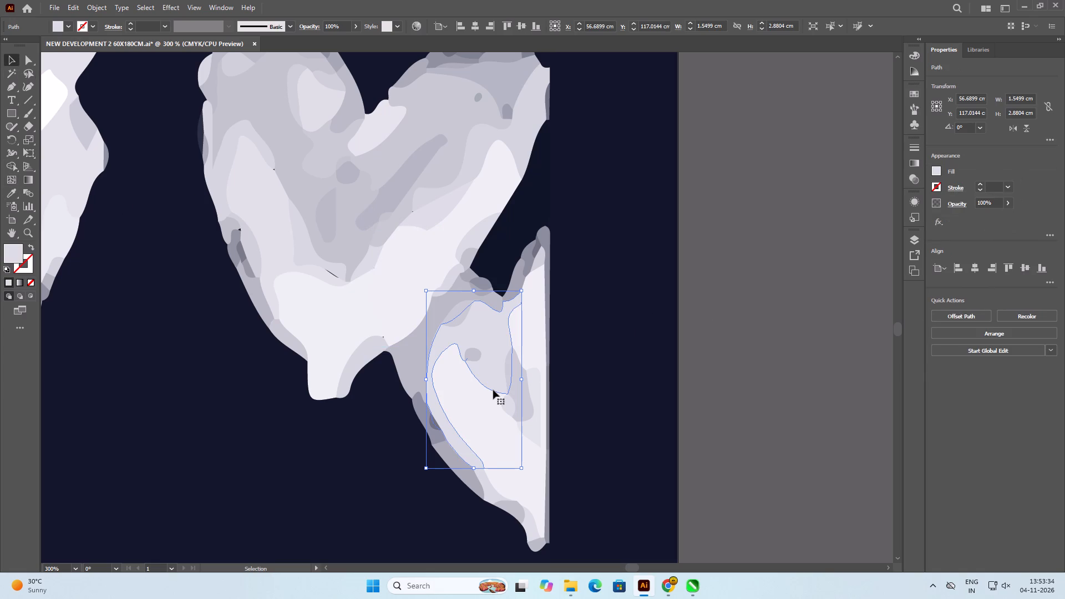
key("Delete")
left_click(496, 407)
key("Delete")
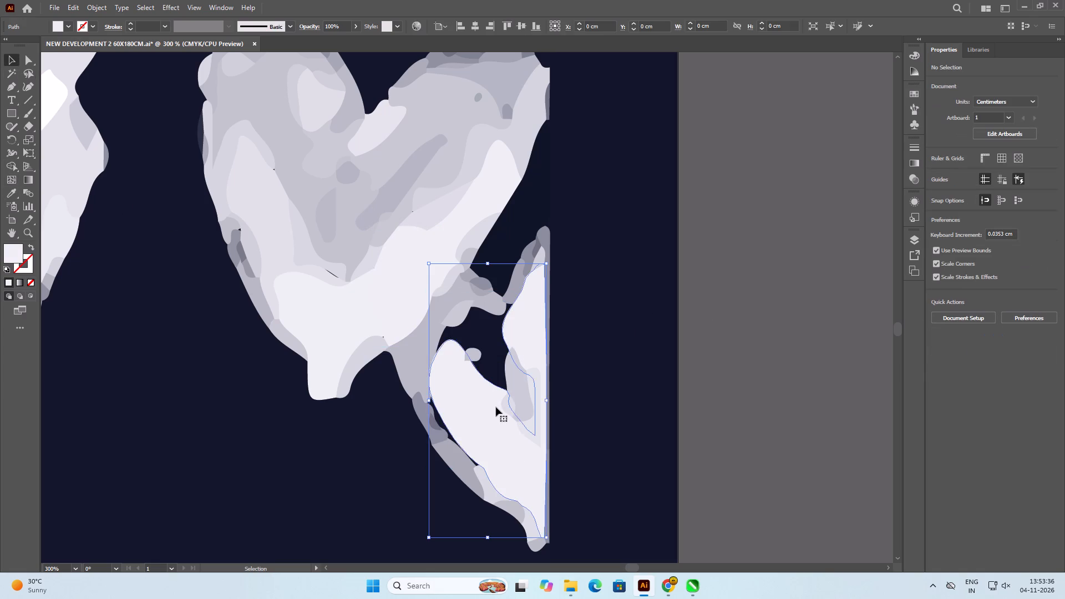
left_click(524, 388)
key("Delete")
left_click(759, 220)
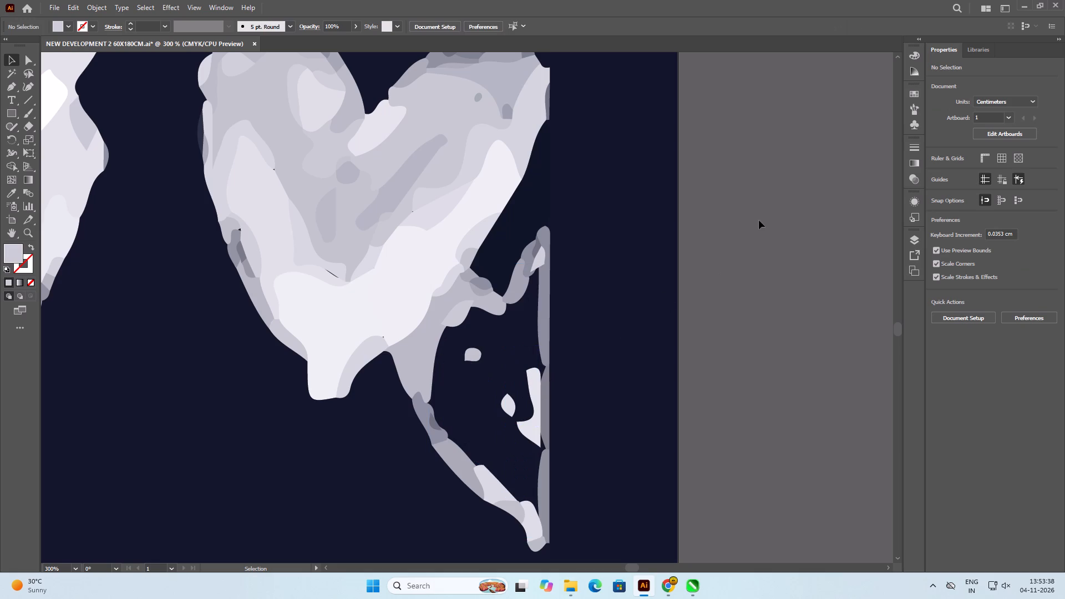
Delete the cut-off heart's pieces along the pattern's right edge together, excluding the navy background shapes from the selection.
left_click_drag(709, 216, 504, 508)
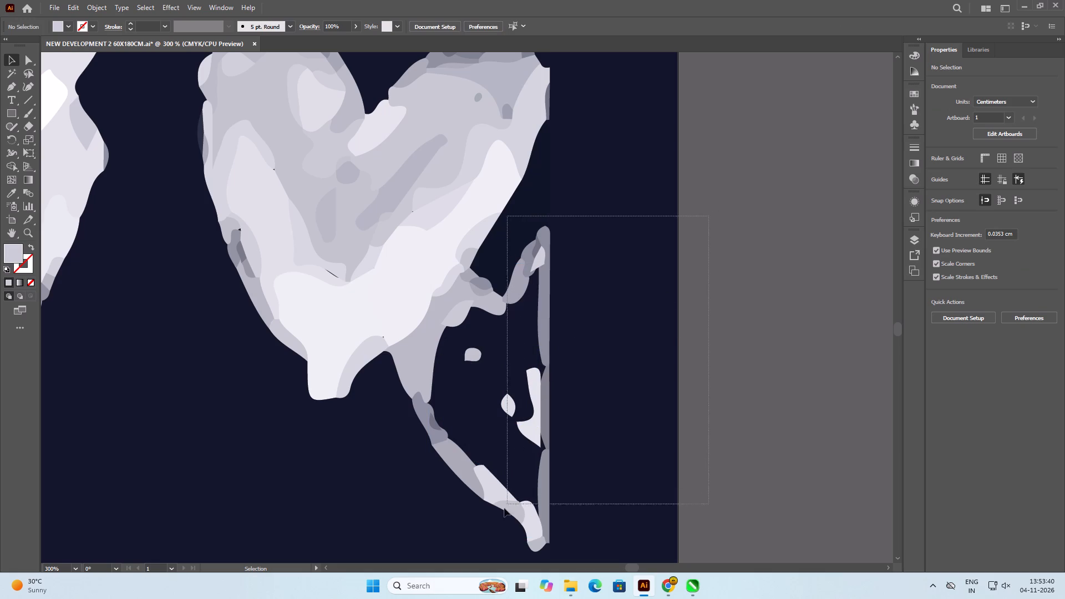
left_click_drag(504, 508, 509, 552)
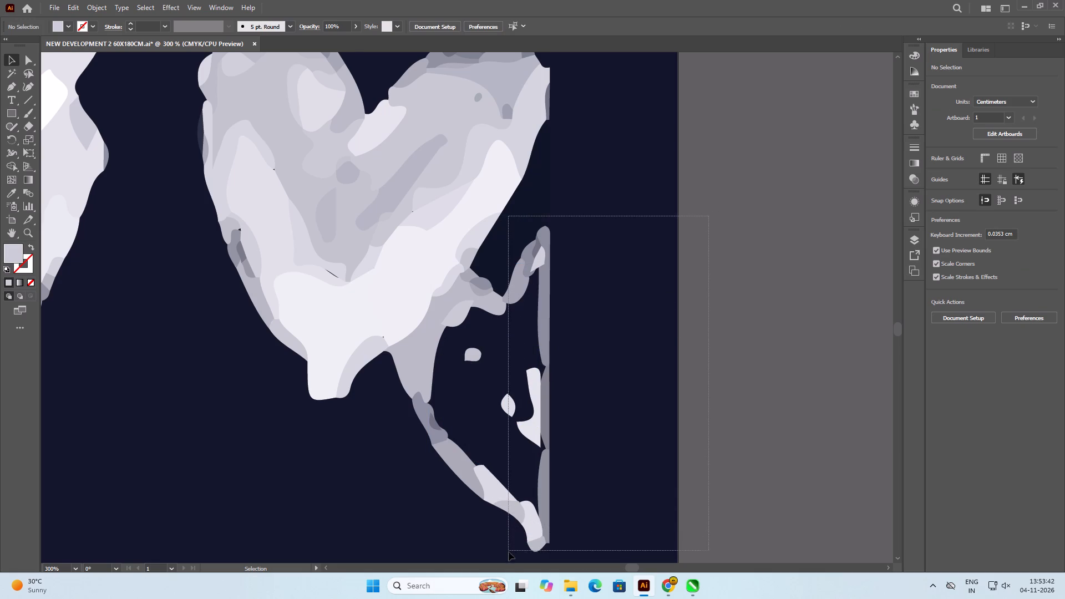
left_click_drag(509, 552, 509, 539)
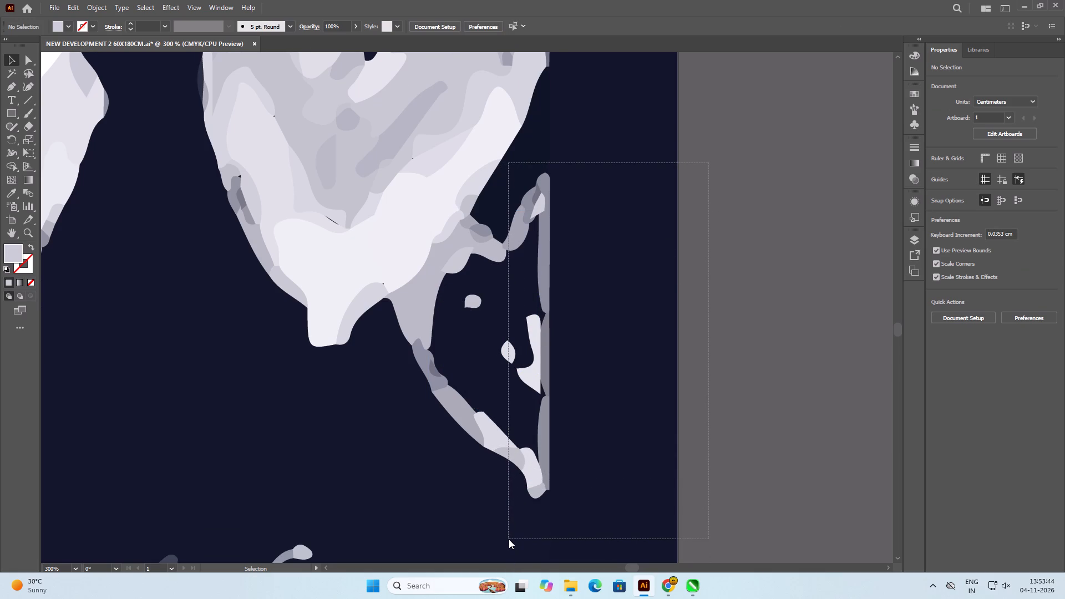
left_click_drag(509, 539, 508, 537)
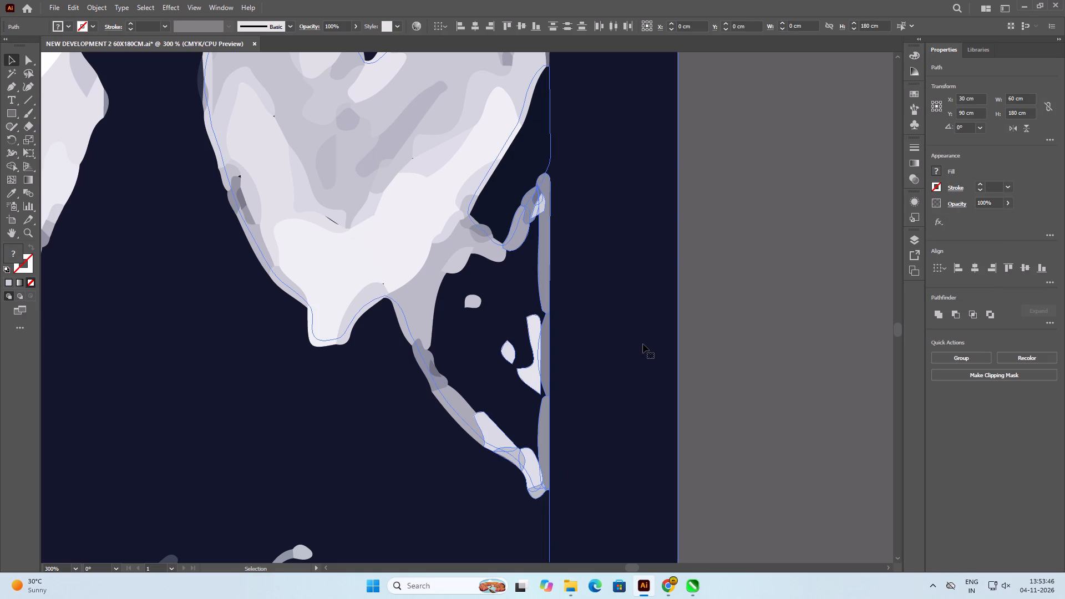
left_click(643, 344, "shift")
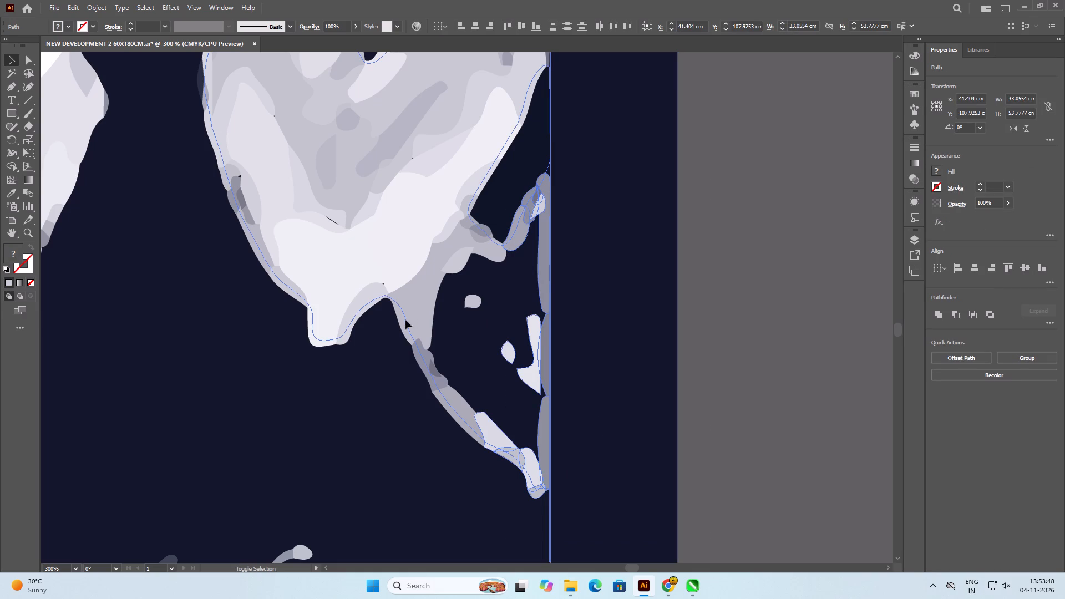
left_click(405, 320, "shift")
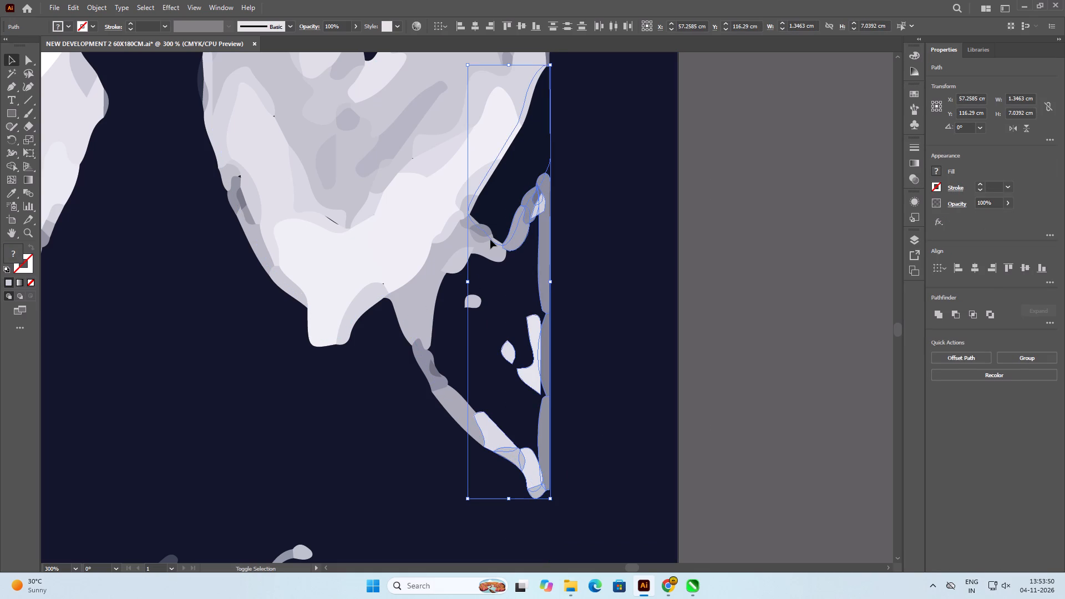
left_click(490, 238, "shift")
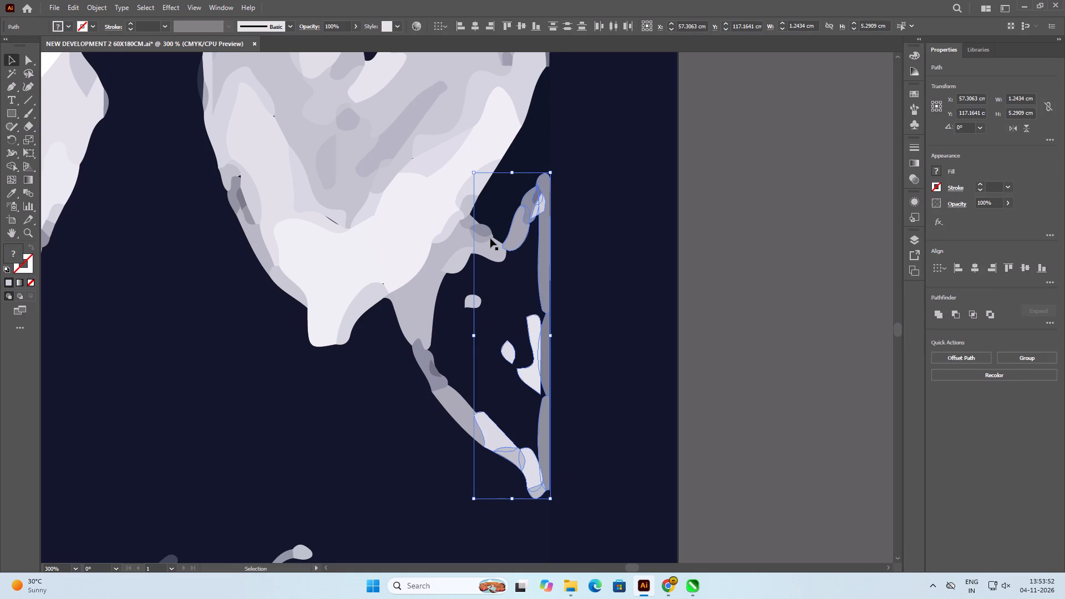
key("Delete")
Delete the cut-off heart's remaining inner spot, grey left-side outline pieces and leftover slivers below the whole heart.
left_click(476, 303)
key("Delete")
left_click(452, 413)
key("Delete")
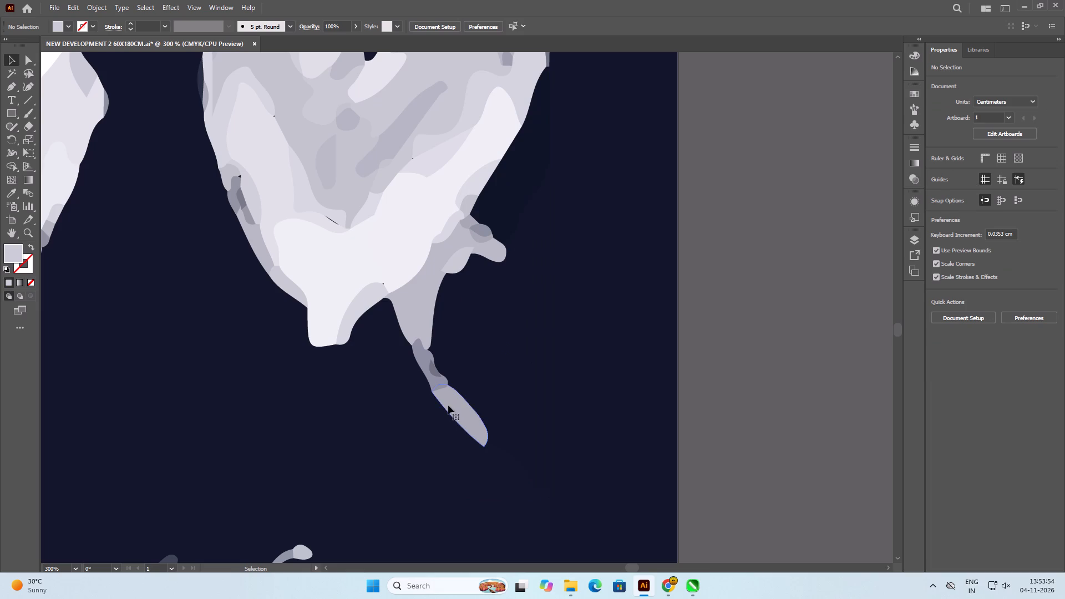
left_click(429, 369)
key("Delete")
left_click(425, 326)
key("Delete")
left_click(433, 368)
key("Delete")
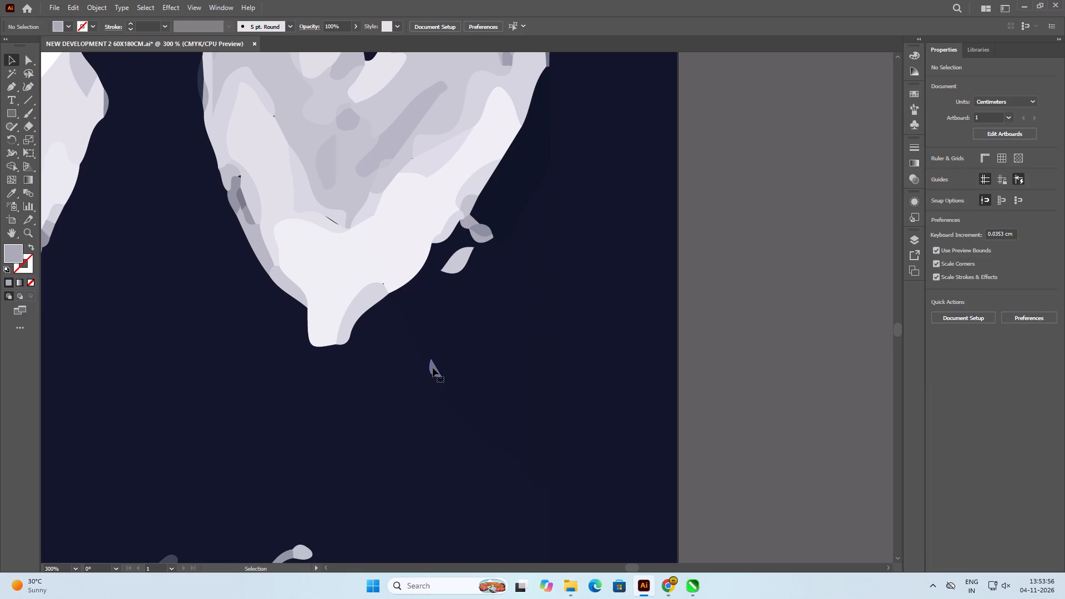
left_click(458, 267)
key("Delete")
Delete the small grey overlap fragments left beside the whole heart's lower right edge.
left_click(480, 225)
key("Delete")
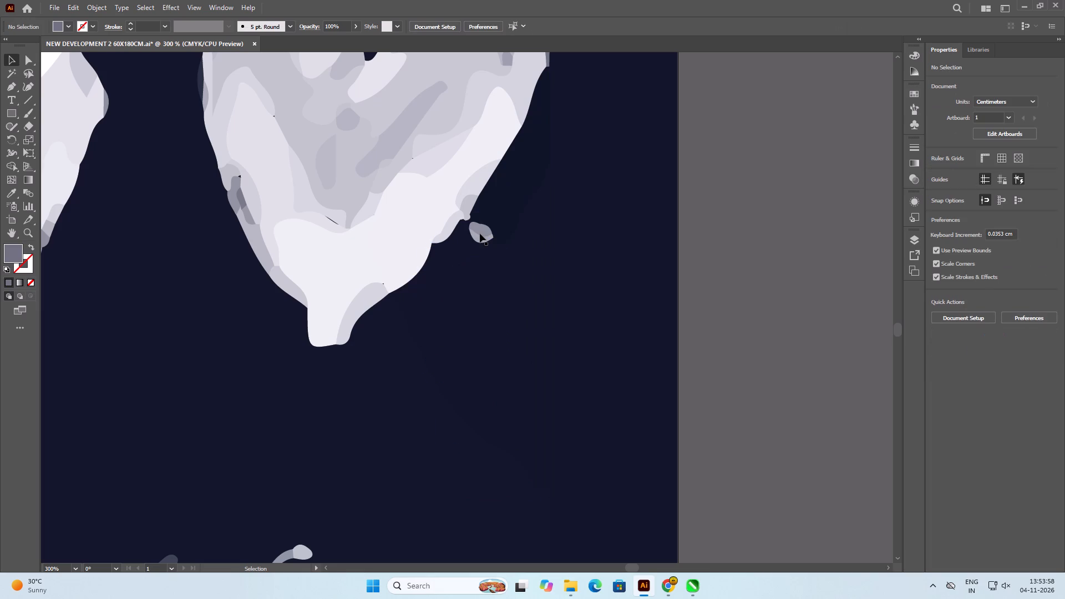
left_click(480, 233)
key("Delete")
left_click(480, 230)
key("Delete")
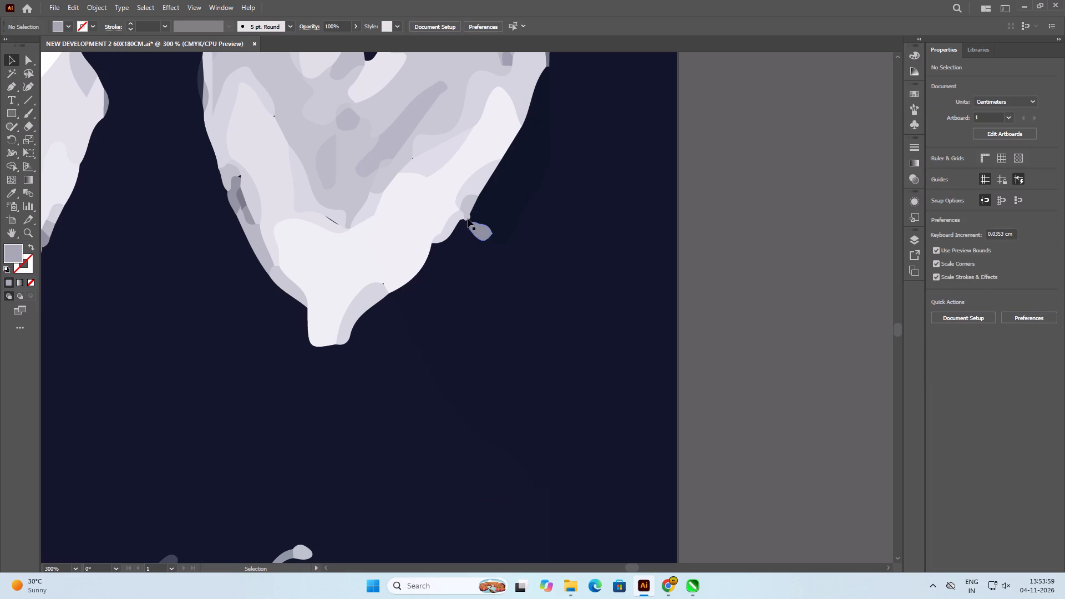
left_click(468, 218)
key("Delete")
left_click(771, 261)
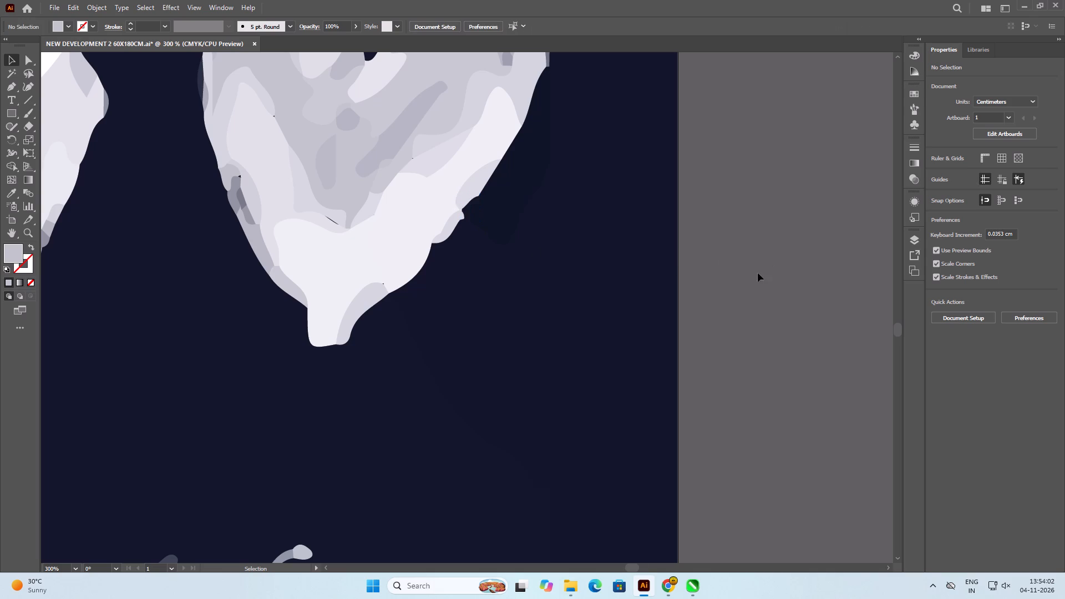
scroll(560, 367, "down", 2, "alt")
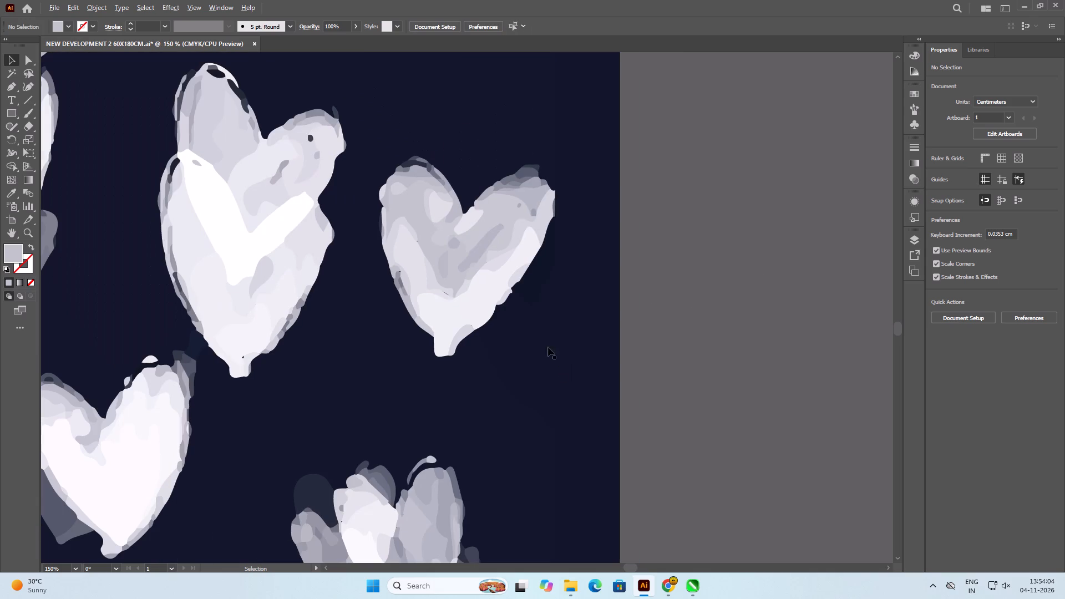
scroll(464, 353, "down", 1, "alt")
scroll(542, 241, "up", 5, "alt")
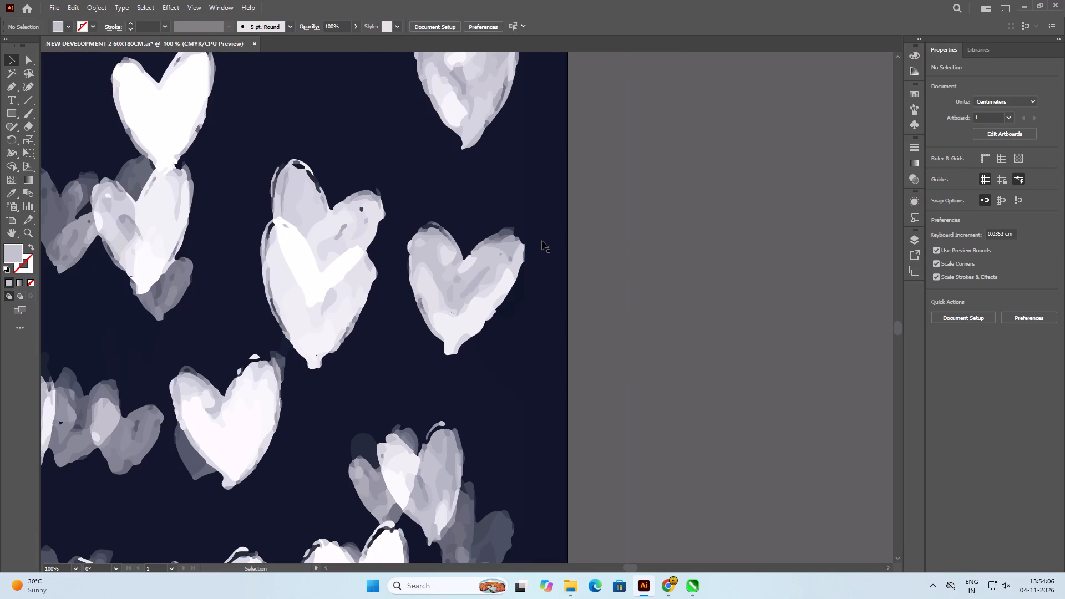
Delete the narrow grey sliver on the flat right side of the whole heart below.
scroll(399, 263, "up", 1, "alt")
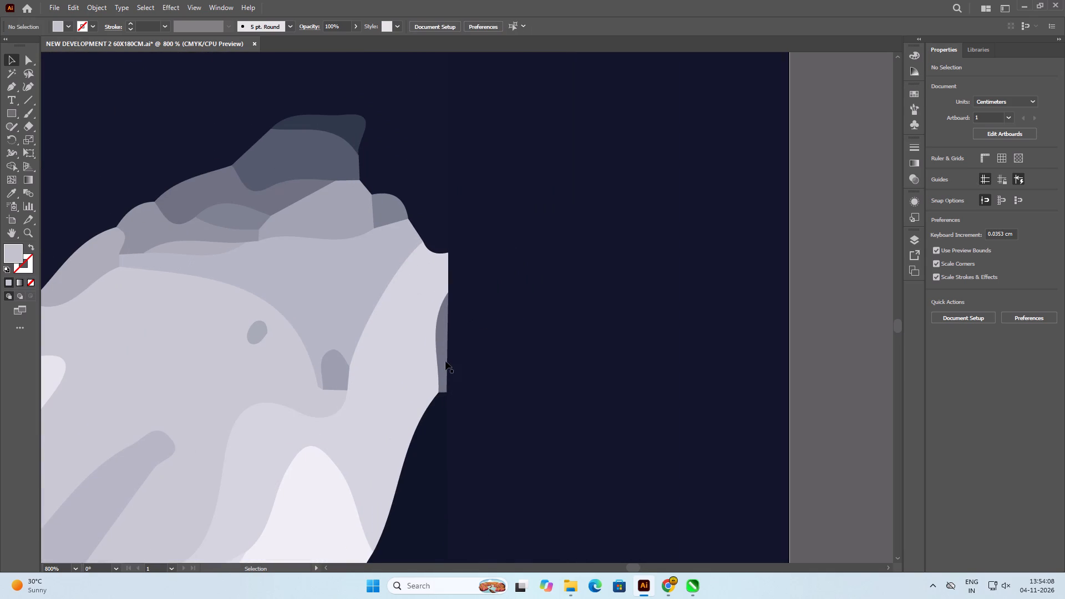
left_click(440, 347)
left_click(403, 280)
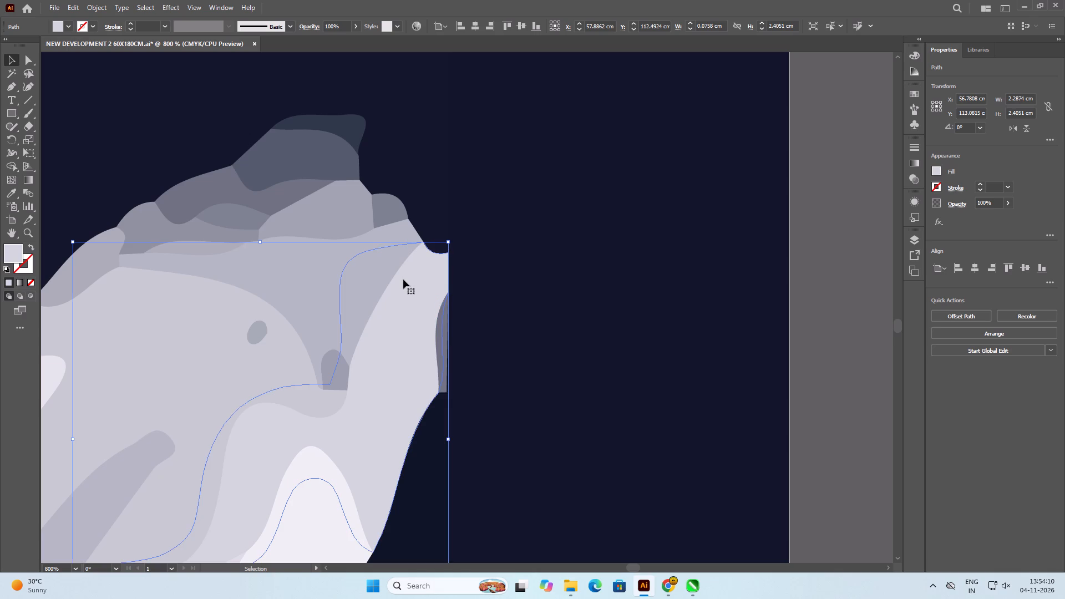
left_click(444, 347)
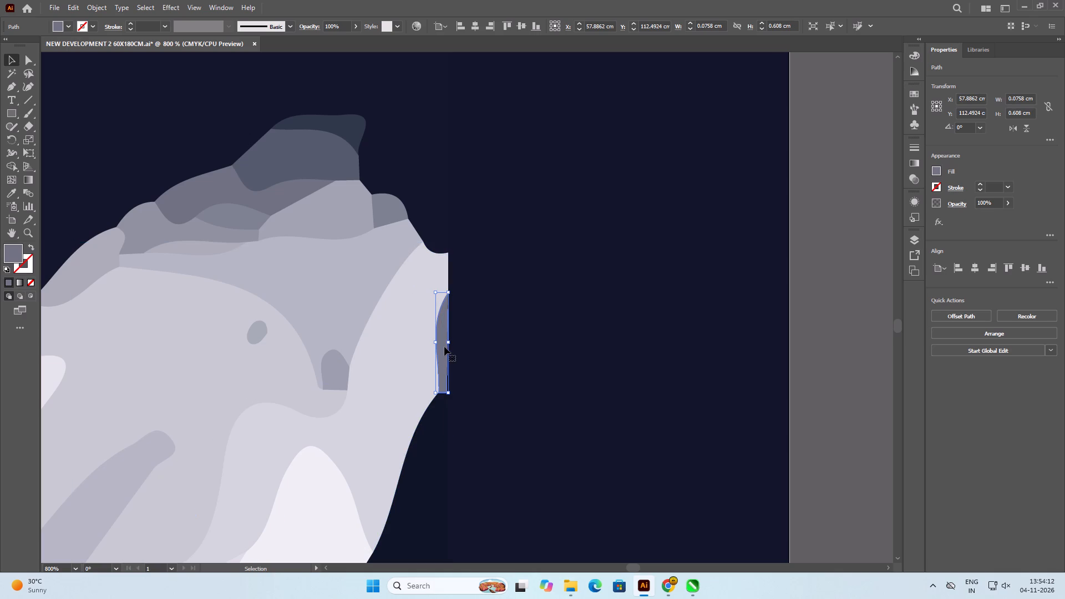
key("Delete")
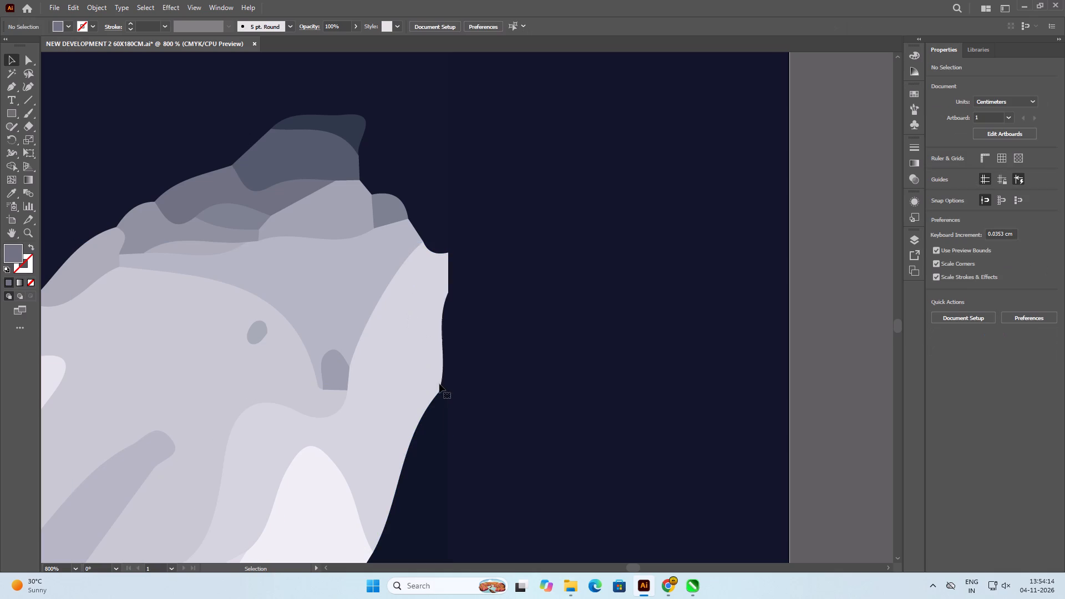
Remove the upper corner anchor of that heart's light right-side shape and adjust the adjacent anchor's handles into a smooth rounded contour.
left_click(423, 276)
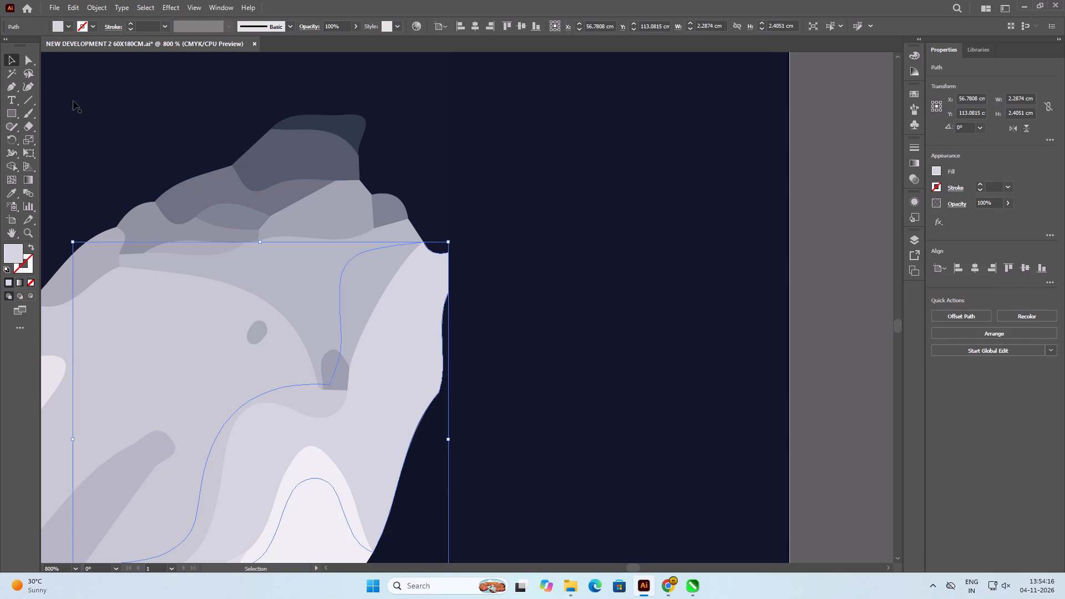
left_click(28, 60)
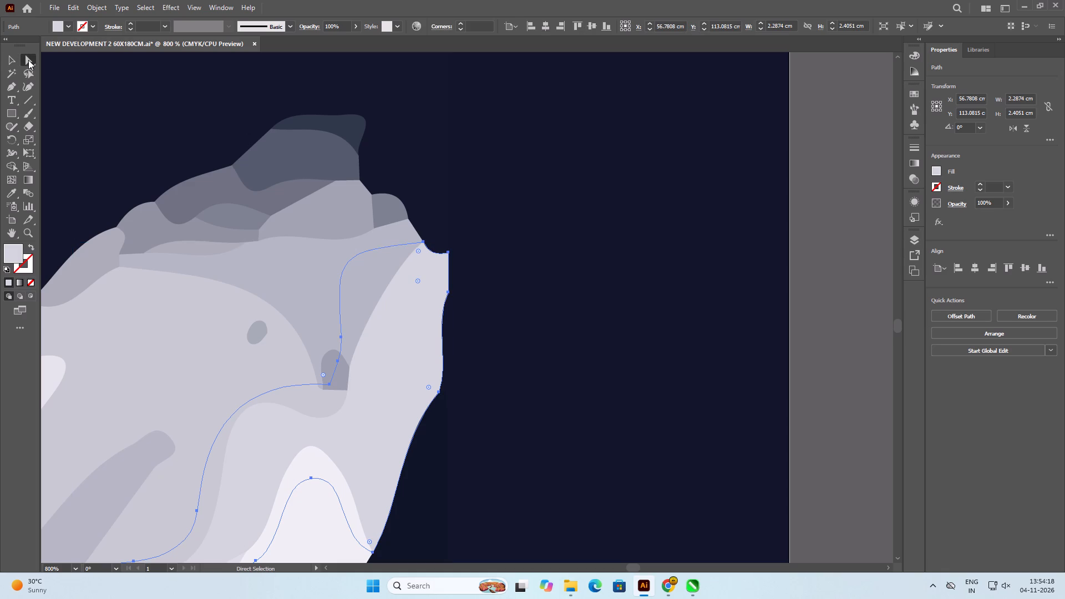
scroll(449, 255, "up", 2, "alt")
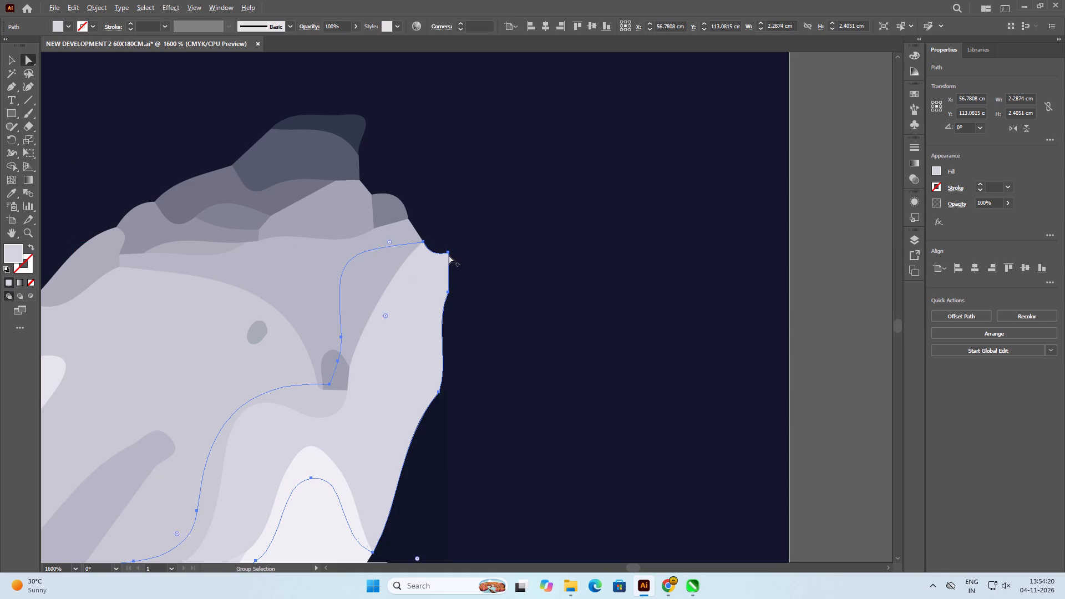
scroll(449, 255, "up", 1, "alt")
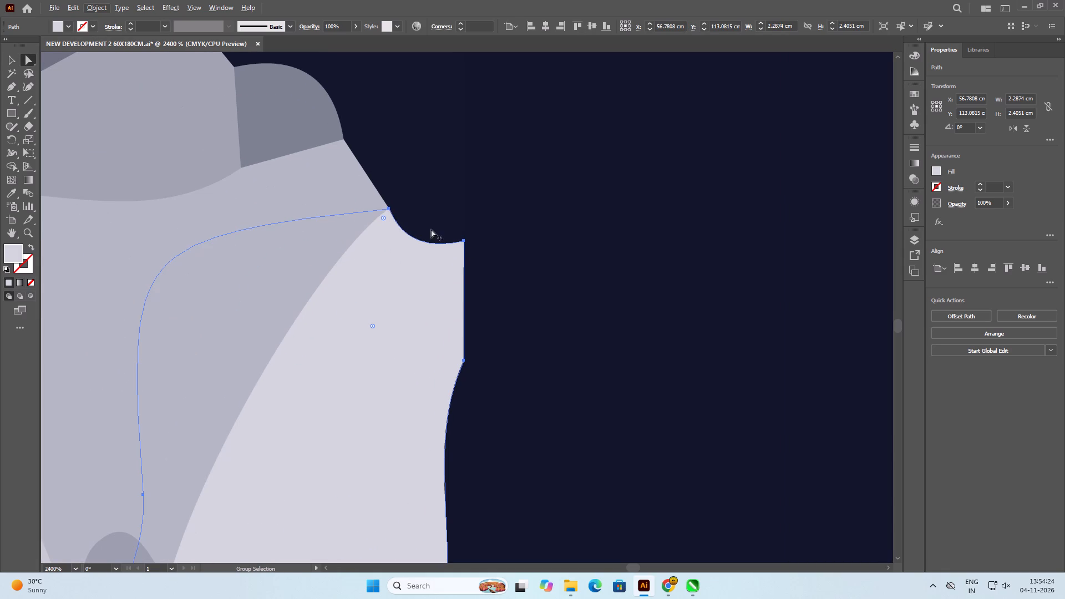
left_click(464, 241)
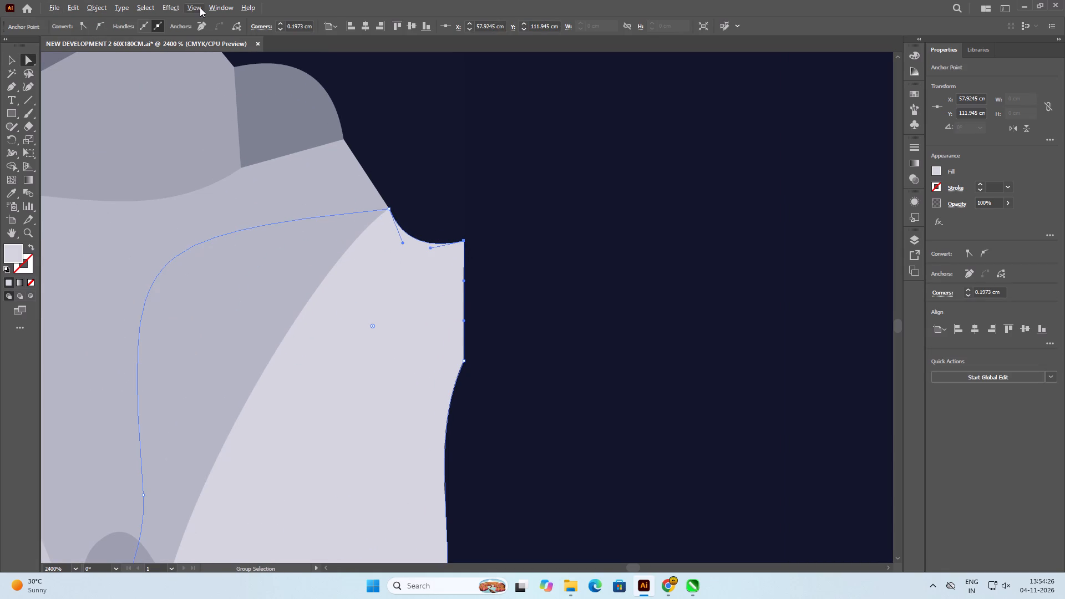
left_click(201, 26, "alt")
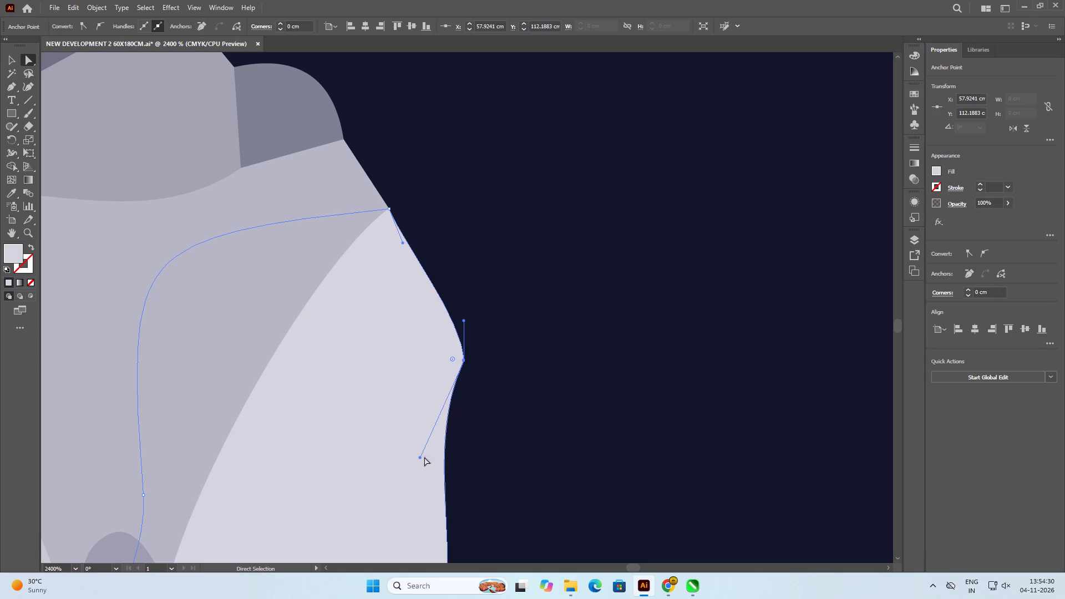
left_click_drag(420, 458, 470, 421)
left_click_drag(464, 319, 445, 306)
left_click_drag(445, 306, 456, 299)
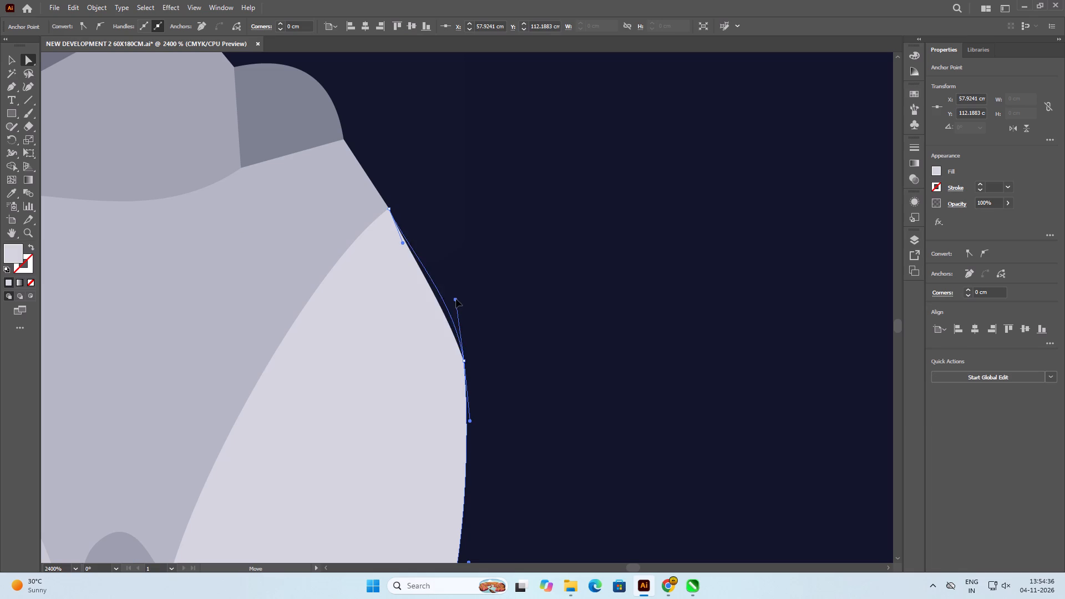
left_click_drag(456, 299, 464, 293)
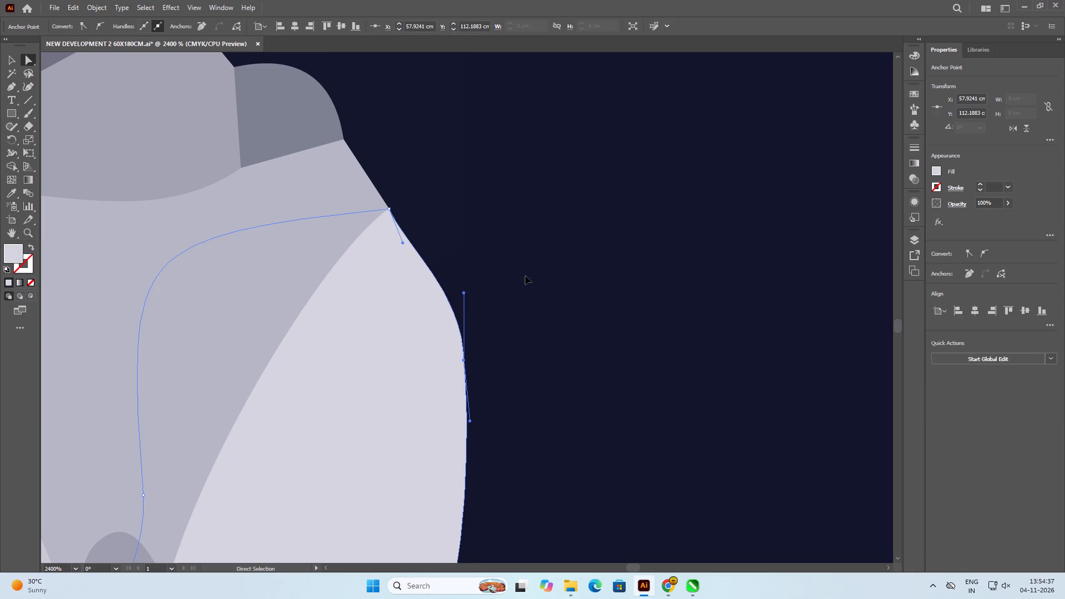
left_click(525, 276)
Delete the dark cap shape on top of that heart's right lobe.
scroll(427, 283, "down", 2, "alt")
scroll(427, 283, "up", 1, "alt")
scroll(427, 283, "down", 5, "alt")
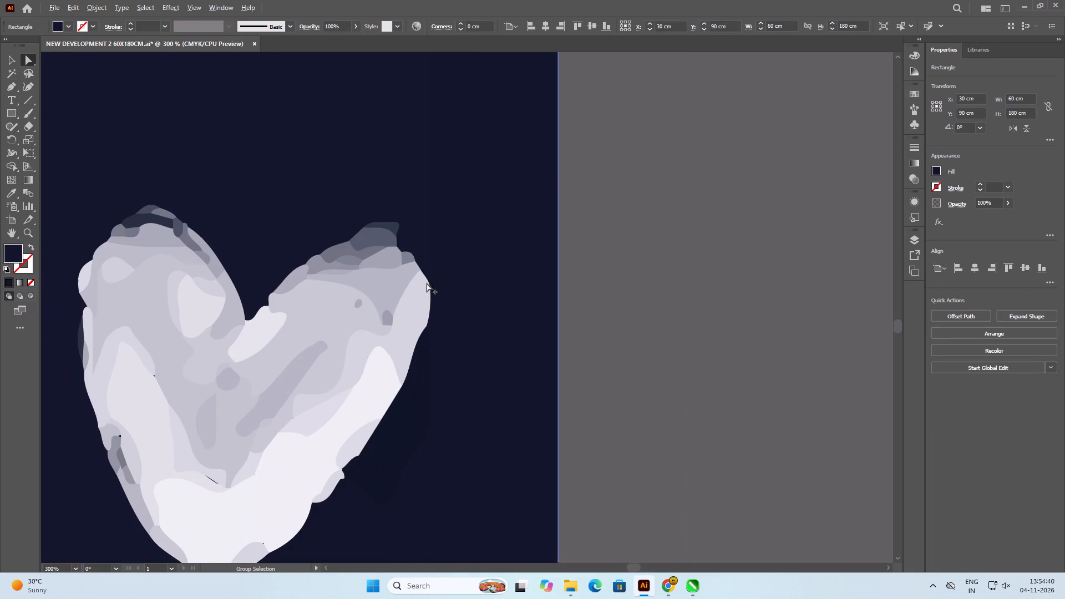
scroll(357, 224, "up", 3, "alt")
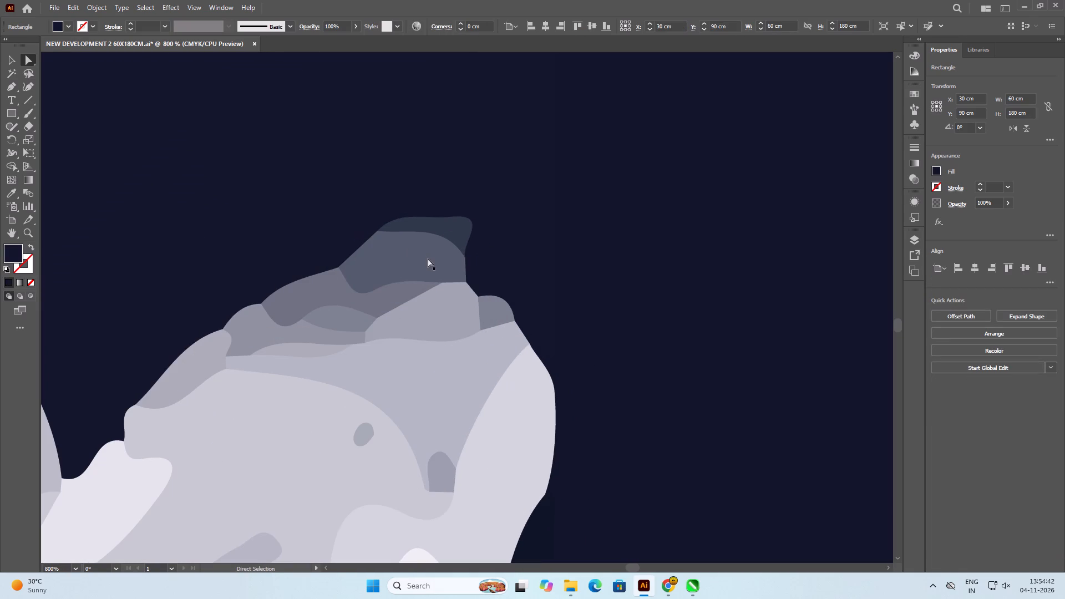
left_click(438, 233)
key("Delete")
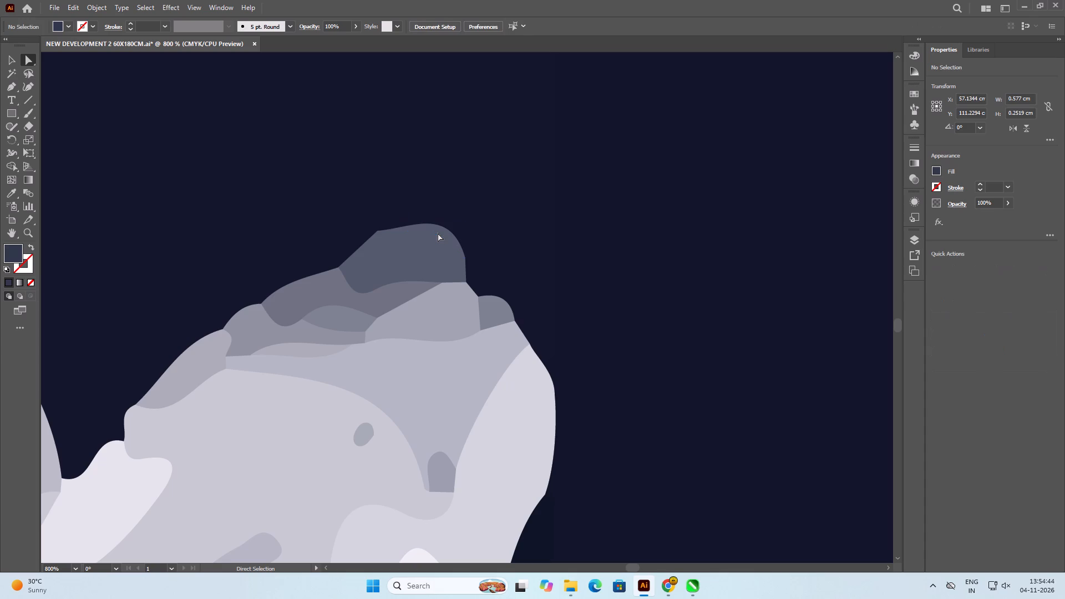
Delete the large light inner shape of the cut-off heart above the next whole heart up the pattern's right edge.
left_click(9, 57)
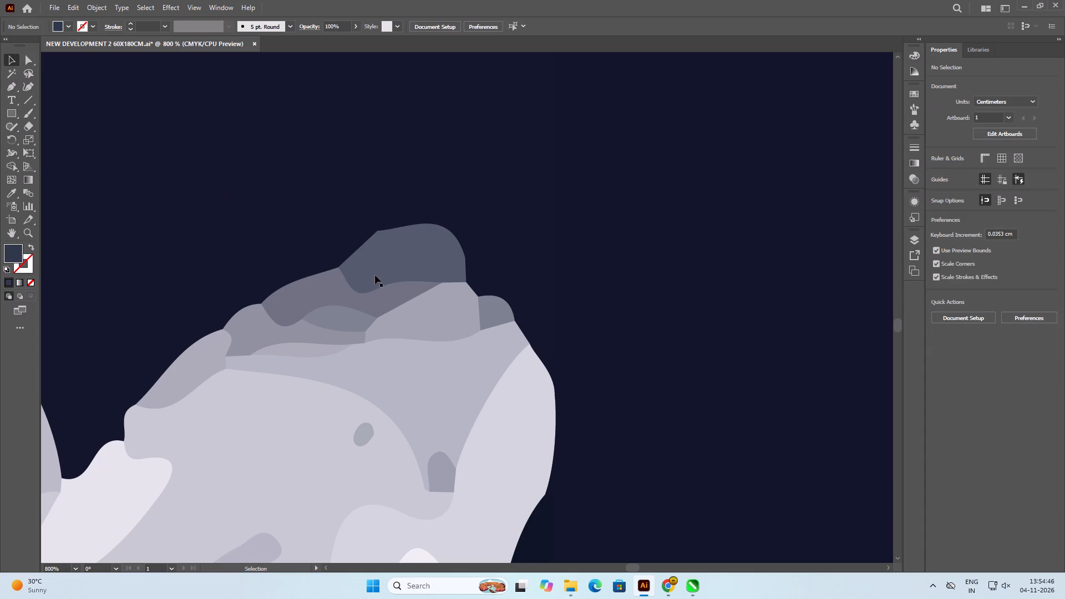
scroll(366, 276, "down", 3, "alt")
left_click(623, 308)
scroll(614, 355, "down", 3, "alt")
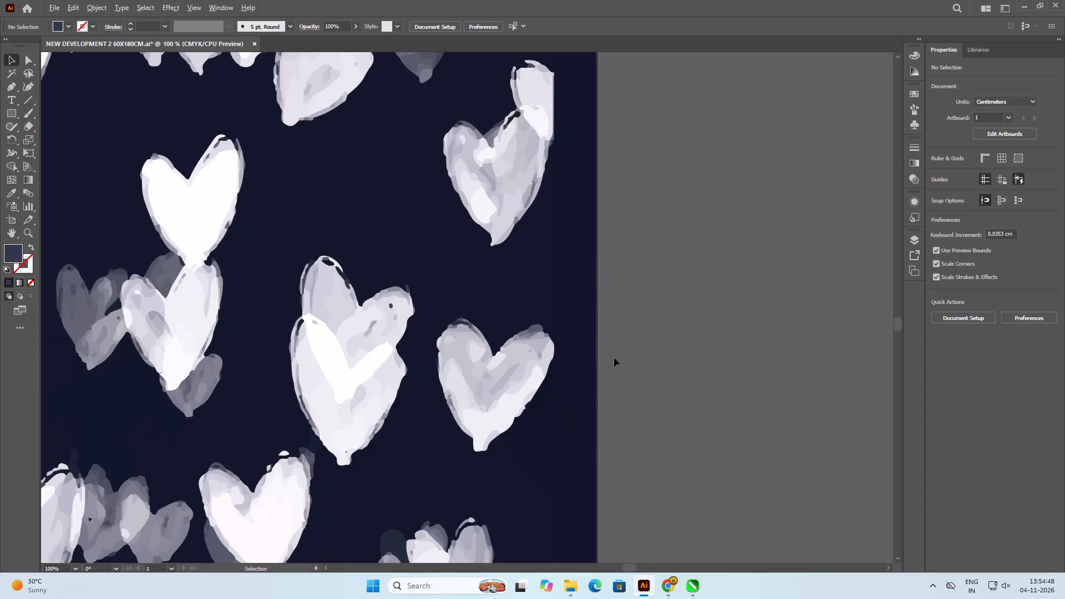
scroll(614, 358, "down", 3, "alt")
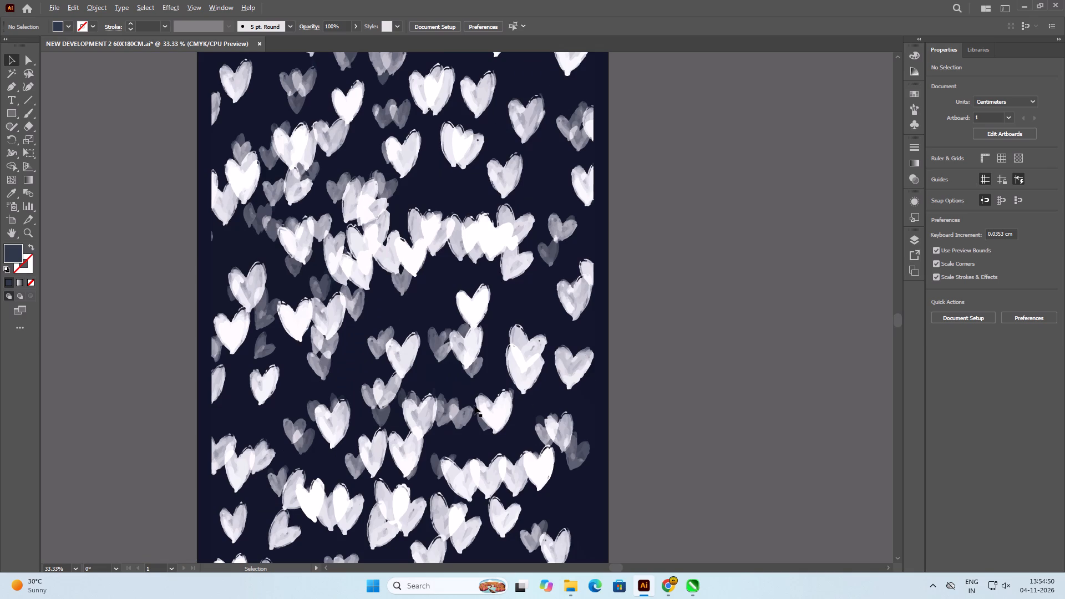
scroll(615, 299, "up", 5, "alt")
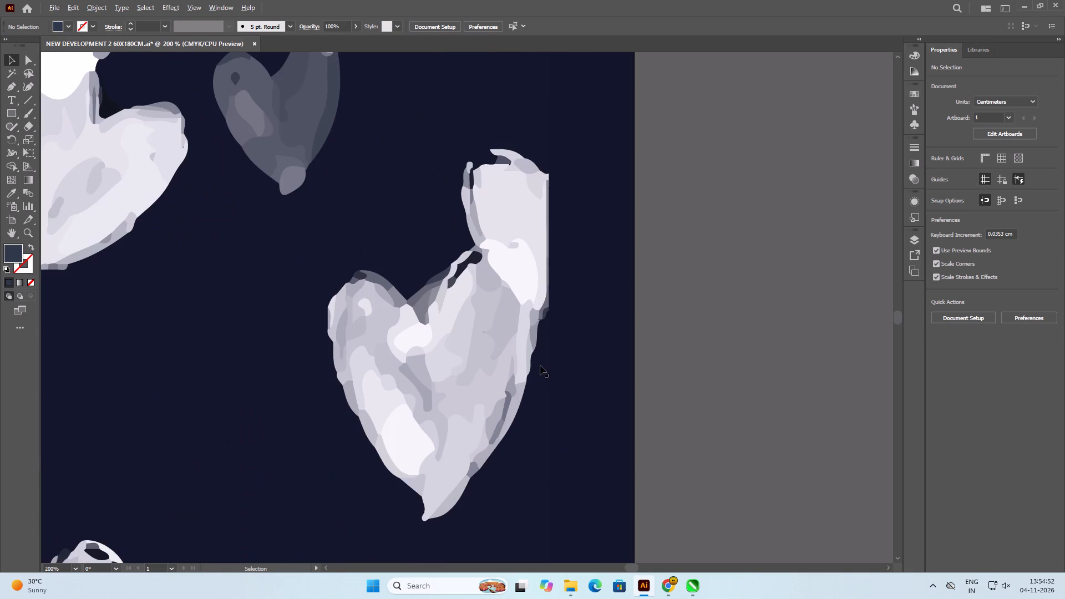
scroll(536, 123, "up", 2, "alt")
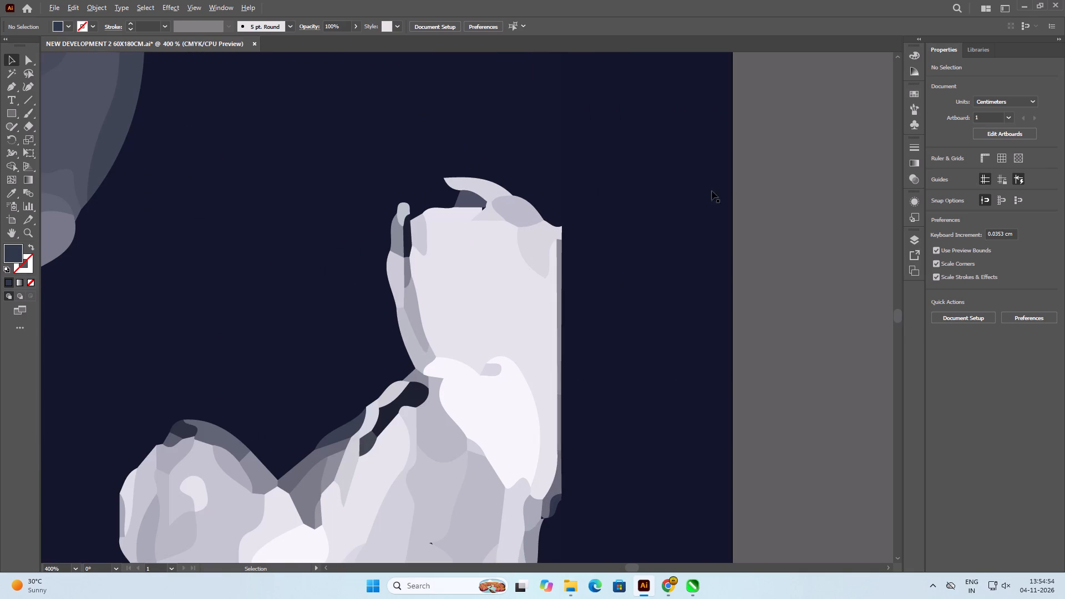
left_click(489, 242)
key("Delete")
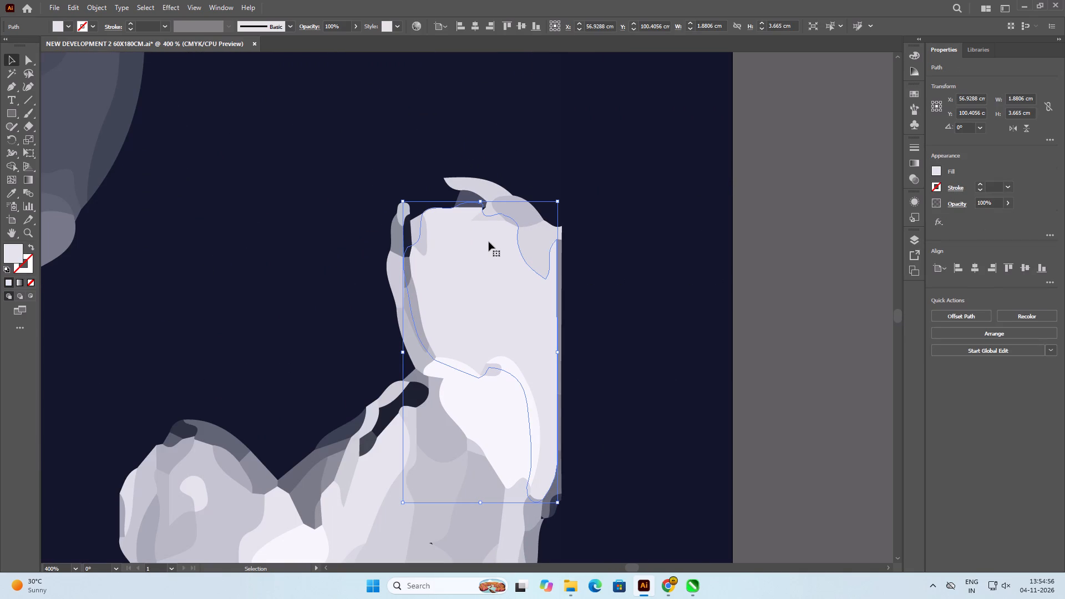
Delete the lower outline strips, upper grey and dark pieces and small tip on the cut-off heart's left side.
left_click(410, 343)
key("Delete")
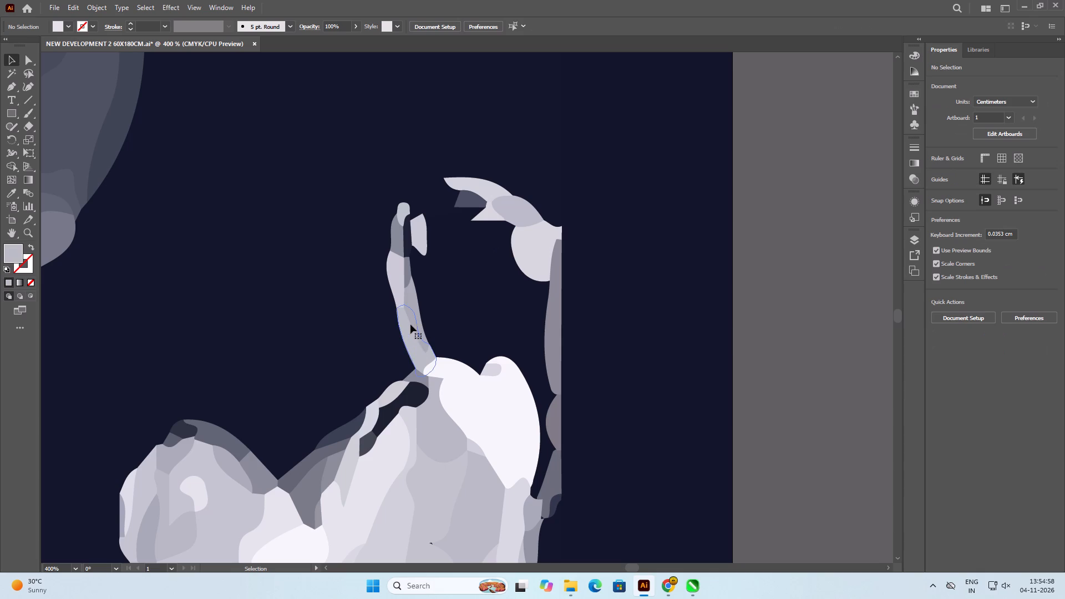
left_click(410, 295)
key("Delete")
key("Delete")
left_click(395, 281)
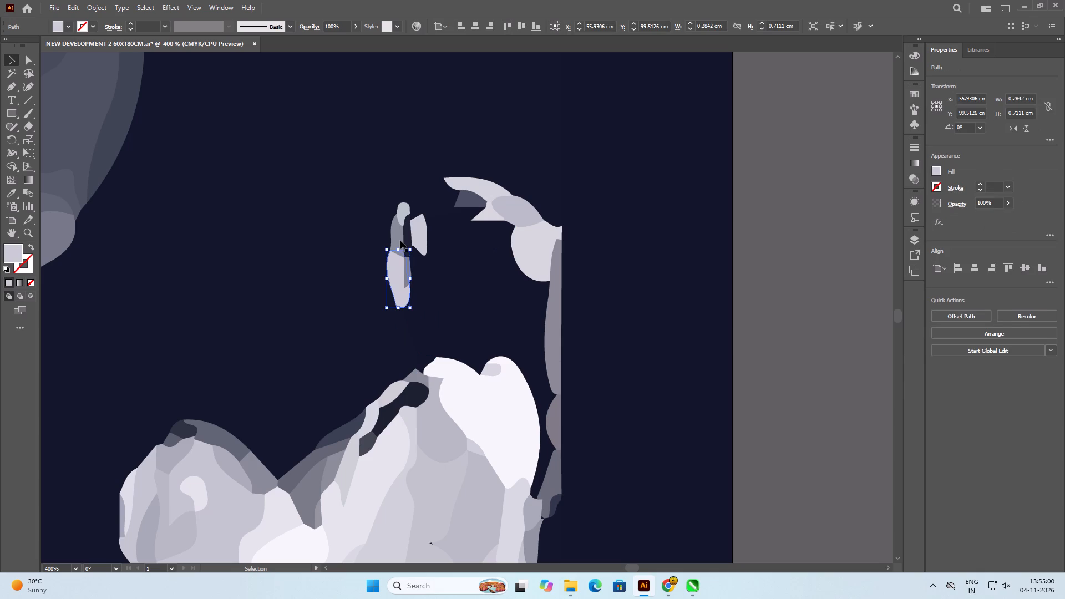
left_click(400, 240)
key("Delete")
left_click(408, 230)
key("Delete")
left_click(404, 208)
key("Delete")
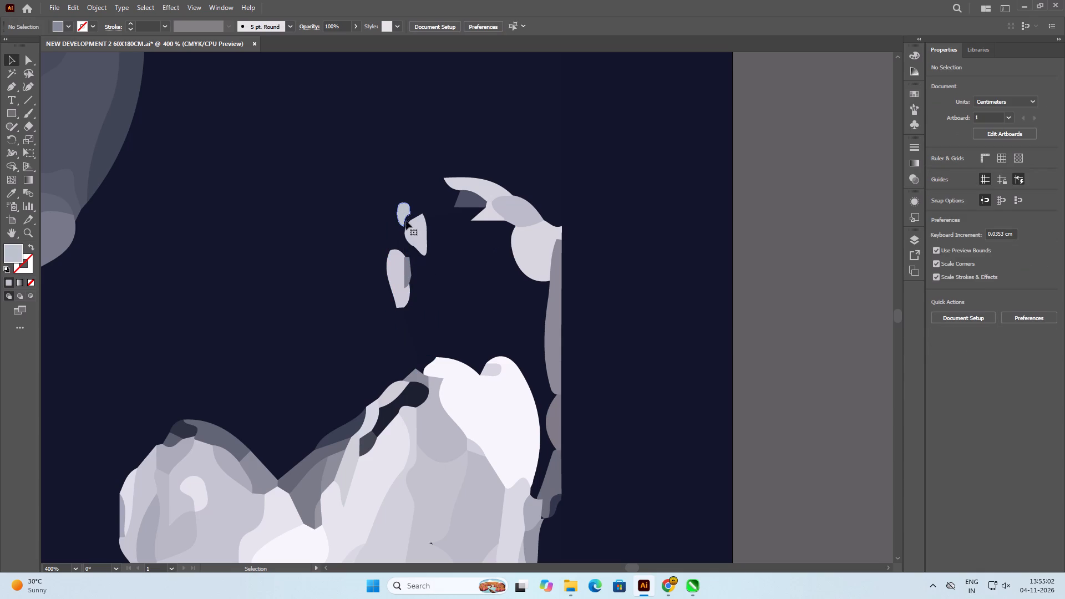
Delete the cut-off heart's leftover light patch and the remaining outline pieces on its left side.
left_click(420, 236)
key("Delete")
left_click(404, 272)
key("Delete")
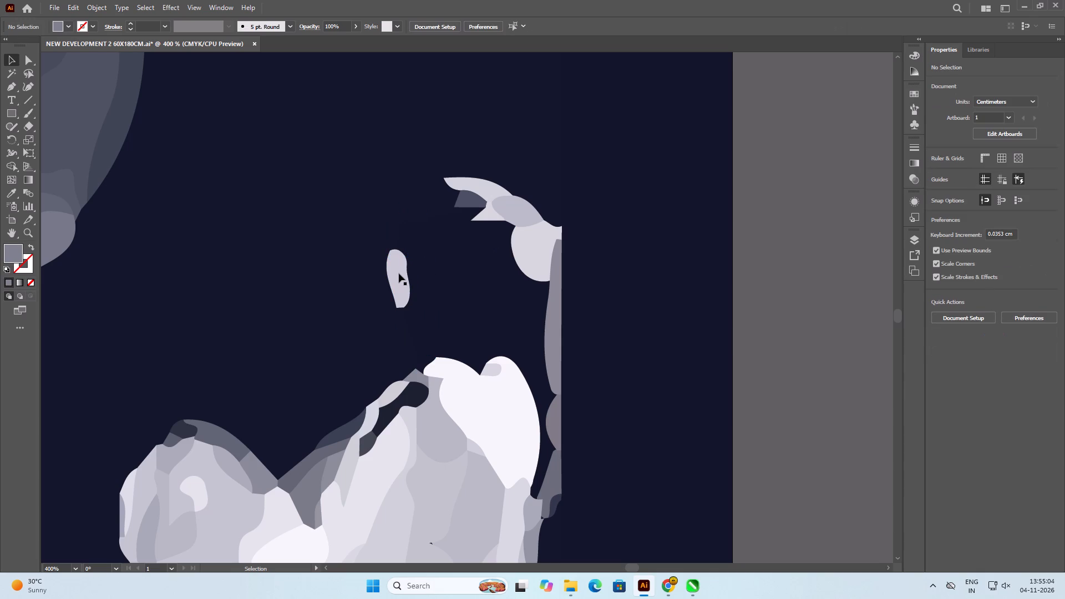
key("Delete")
left_click(399, 273)
key("Delete")
Delete the cut-off heart's top pieces: the dark wedge, light arc, lilac oval, small triangle and rounded light shape.
left_click(459, 199)
key("Delete")
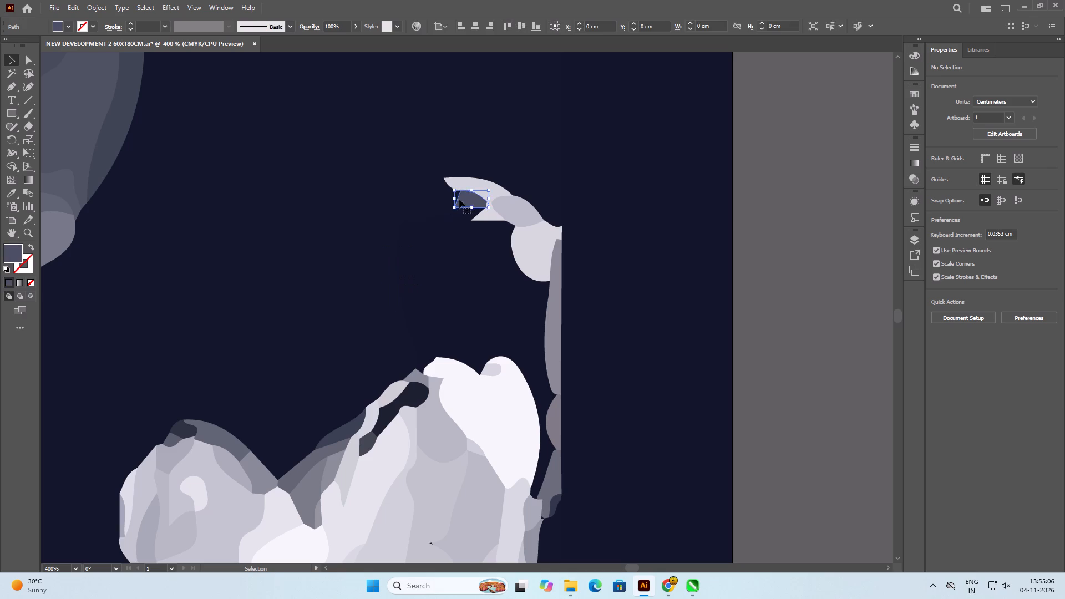
left_click(485, 190)
key("Delete")
left_click(513, 206)
key("Delete")
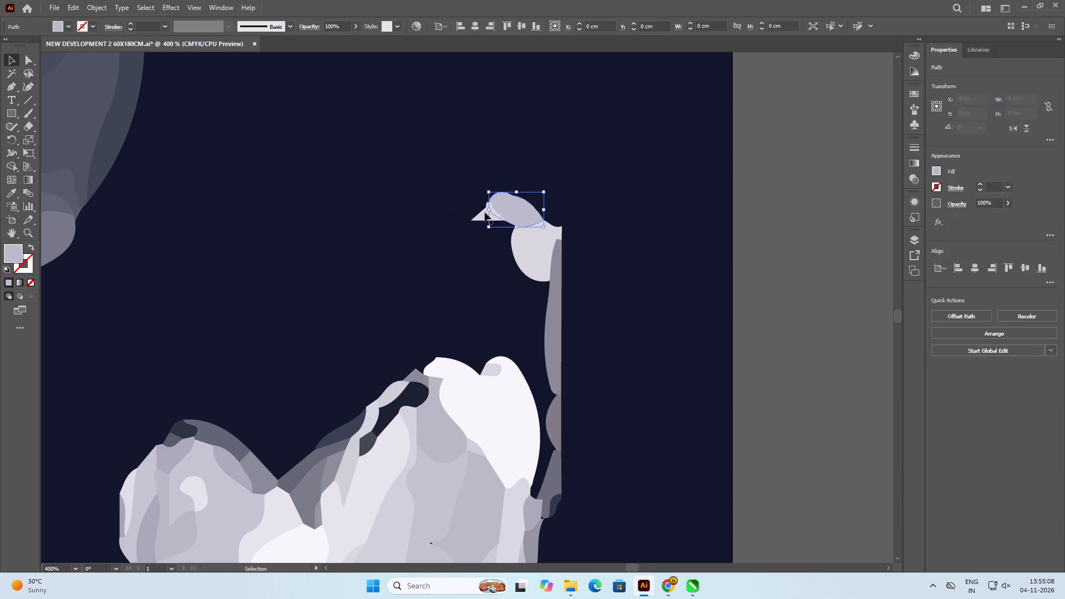
left_click(485, 212)
key("Delete")
left_click(529, 252)
key("Delete")
Delete the cut-off heart's grey strips and dark leftover piece along its straight right edge.
left_click(560, 340)
key("Delete")
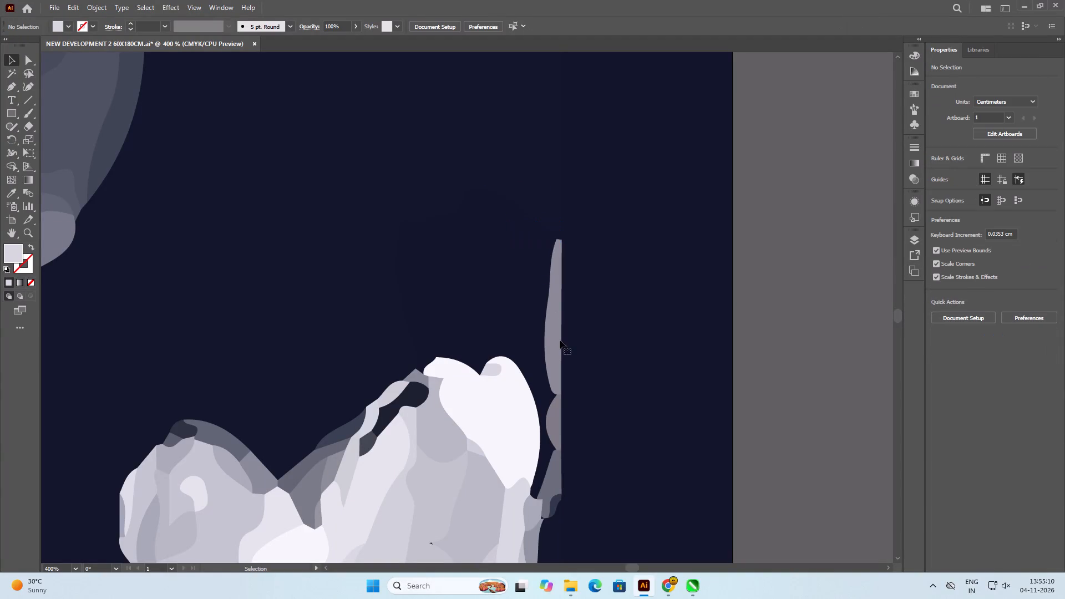
left_click(552, 426)
key("Delete")
left_click(552, 481)
key("Delete")
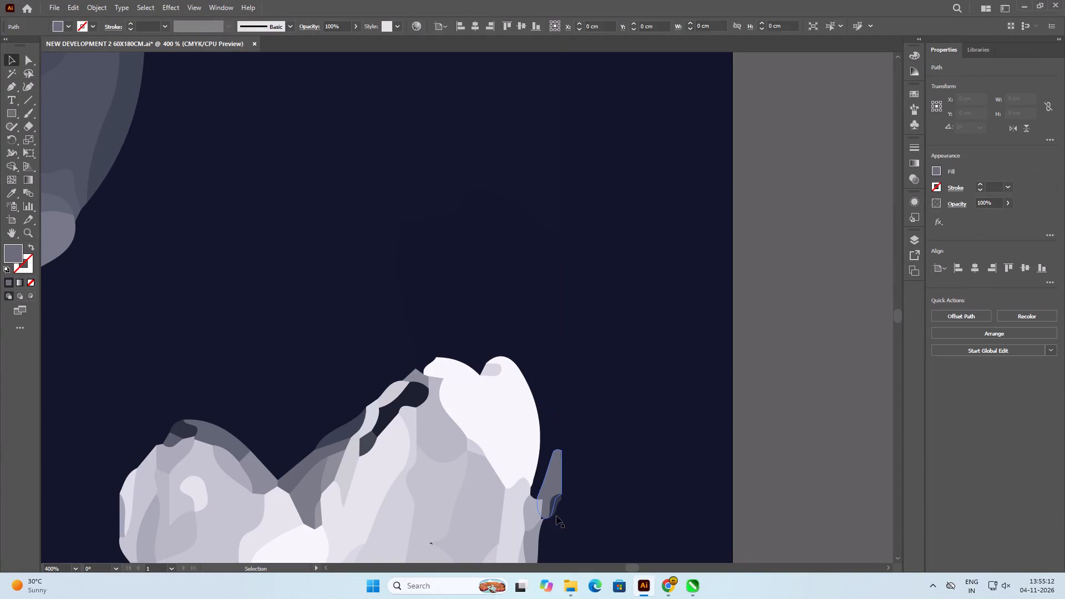
left_click(554, 508)
key("Delete")
Delete the grey overlap fragments protruding from the whole heart's upper right side, below its white overlap shape.
scroll(545, 374, "down", 2)
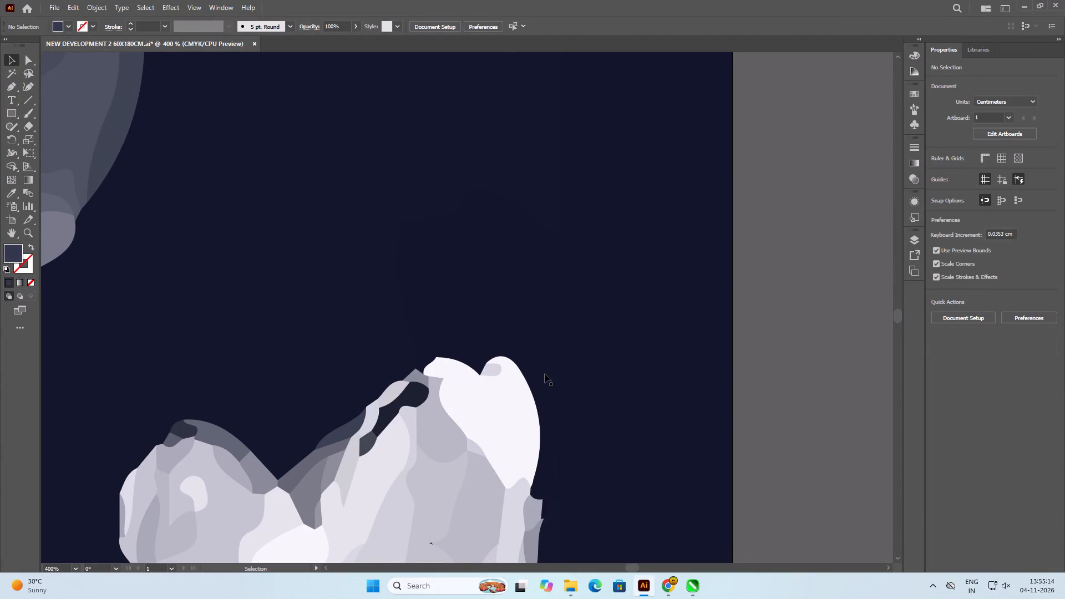
scroll(545, 374, "down", 5)
left_click(537, 455)
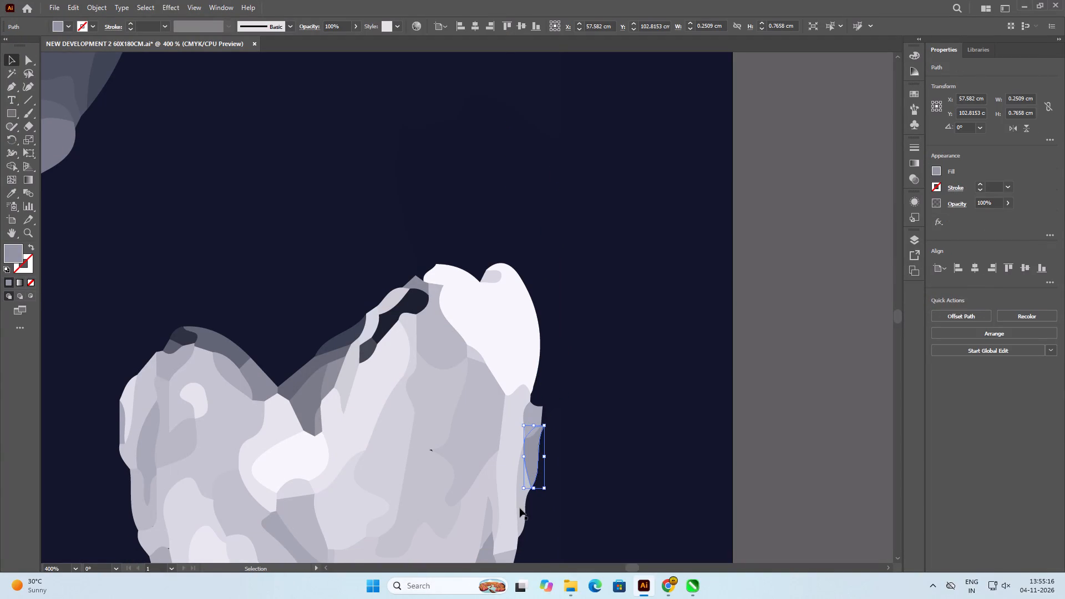
left_click(520, 507)
key("Delete")
left_click(534, 439)
key("Delete")
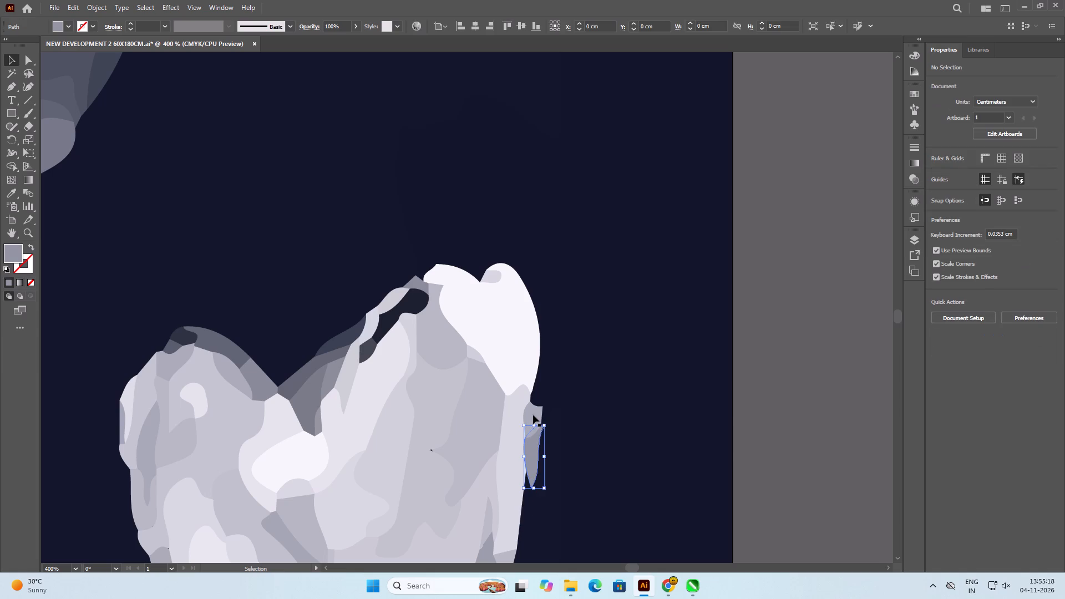
left_click(533, 415)
key("Delete")
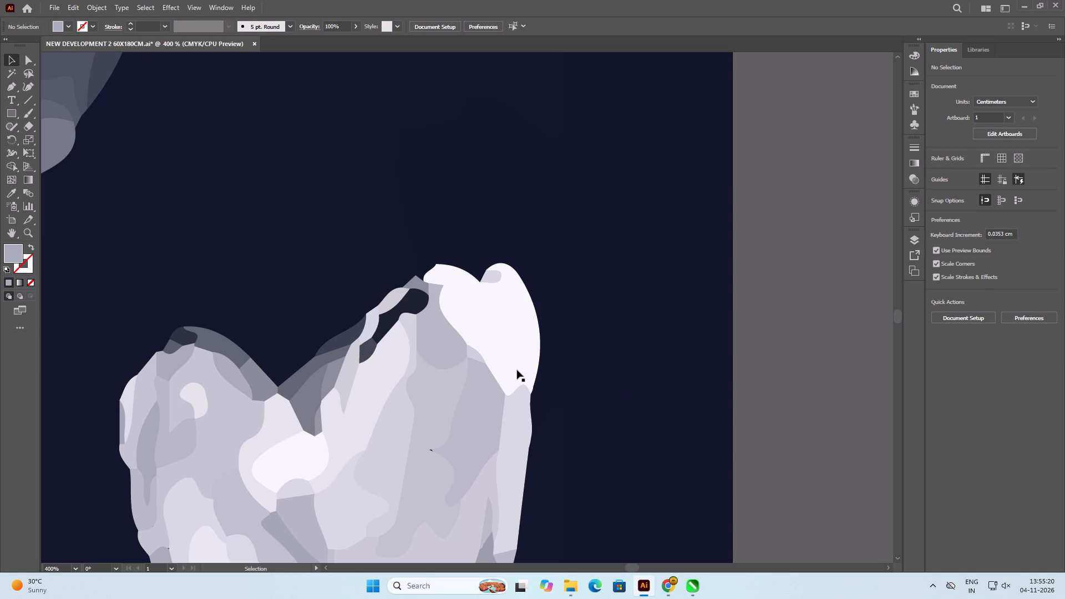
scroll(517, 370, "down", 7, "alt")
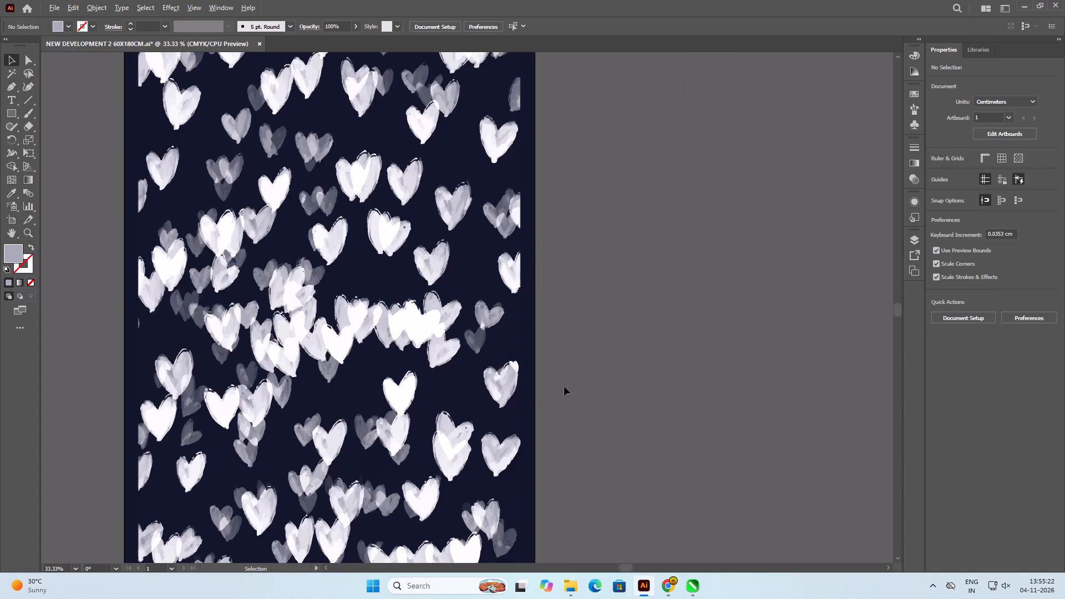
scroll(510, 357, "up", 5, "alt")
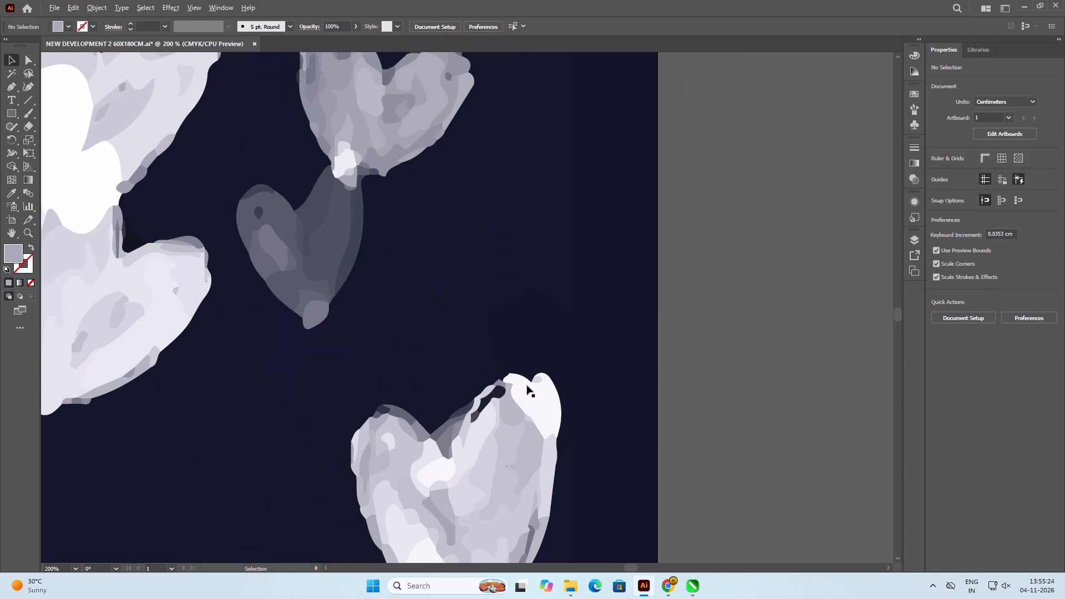
Recolour the white overlap shape on the whole heart's upper right lobe with the light lilac-grey sampled from the adjoining patch.
scroll(526, 418, "up", 2, "alt")
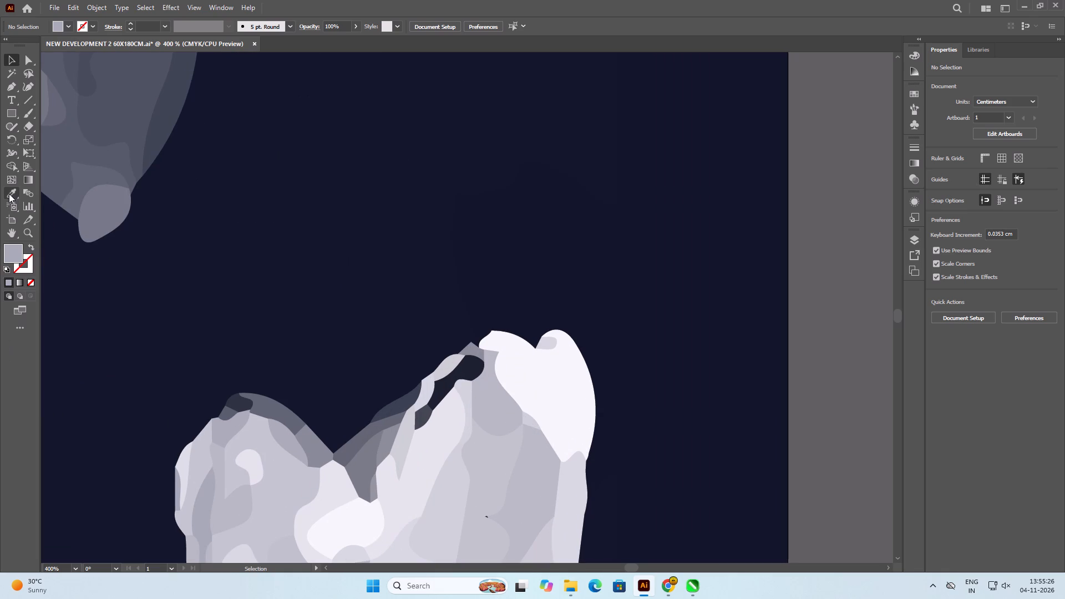
left_click(9, 193)
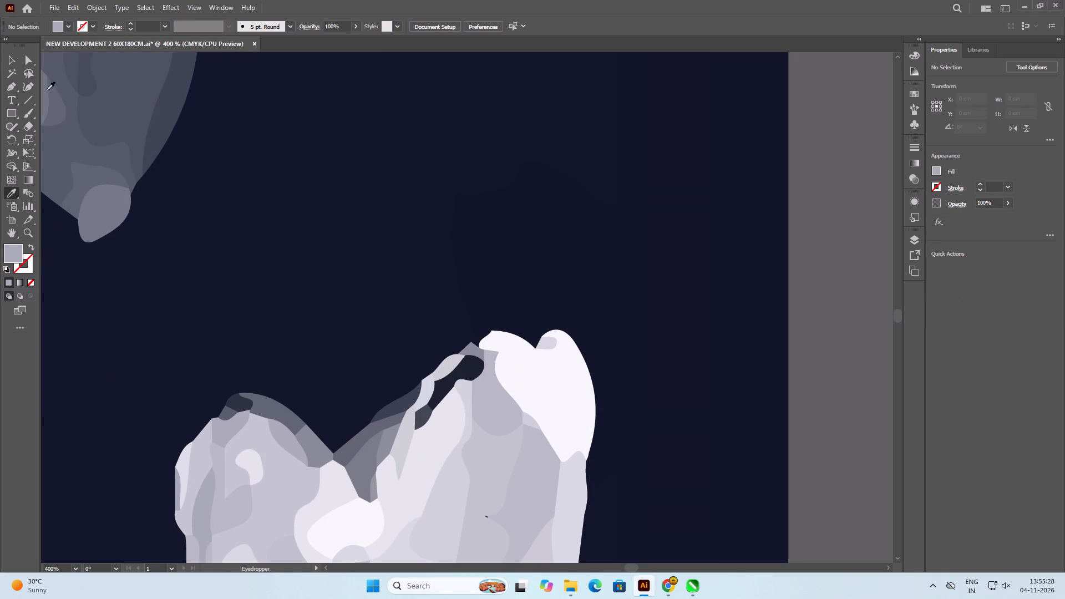
left_click(7, 56)
left_click(531, 363)
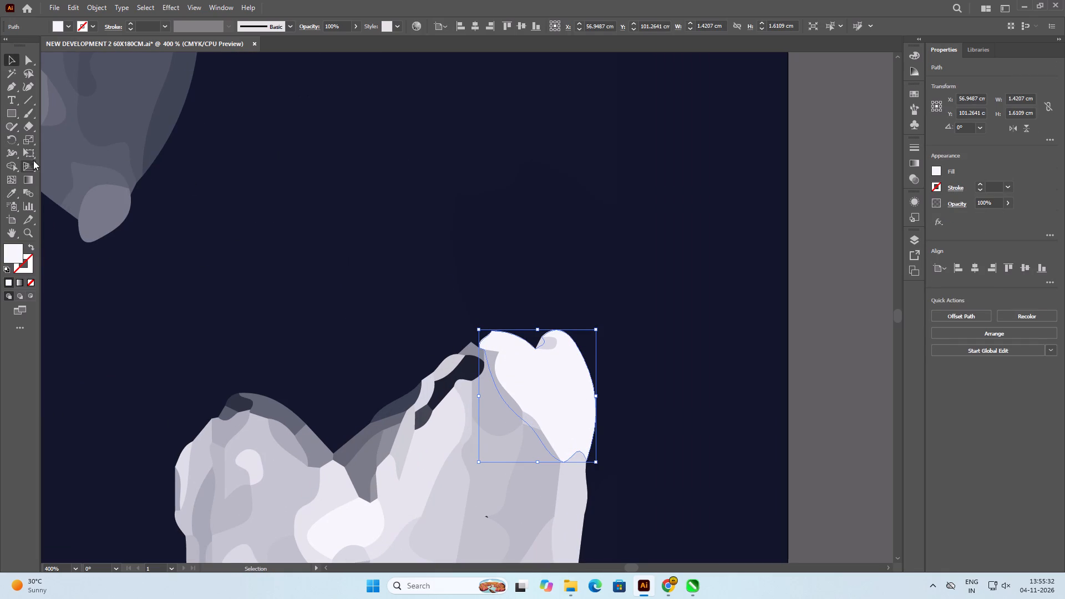
left_click(11, 191)
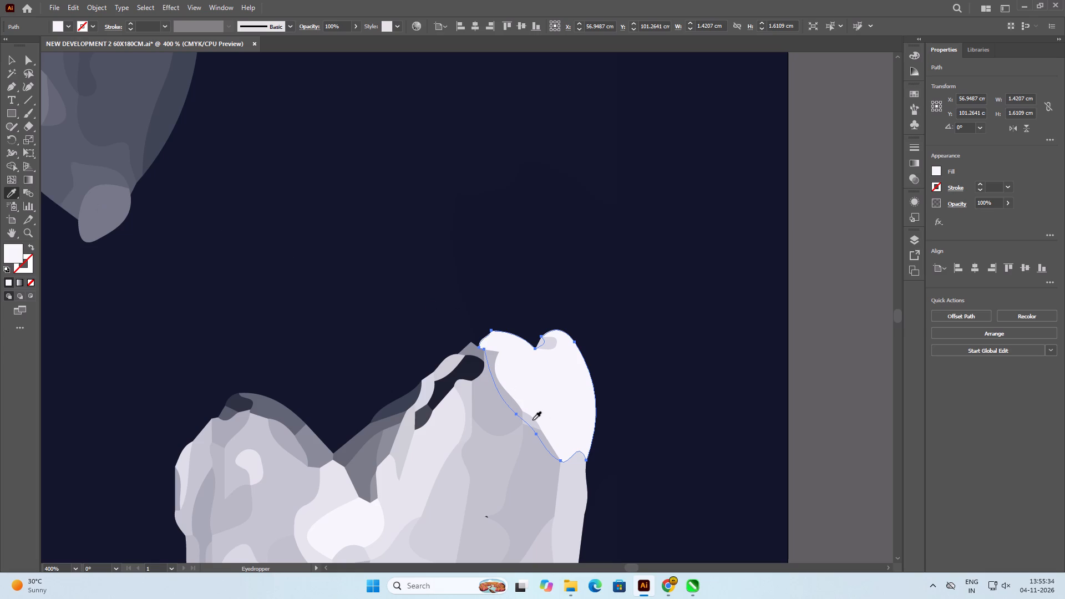
left_click(532, 420)
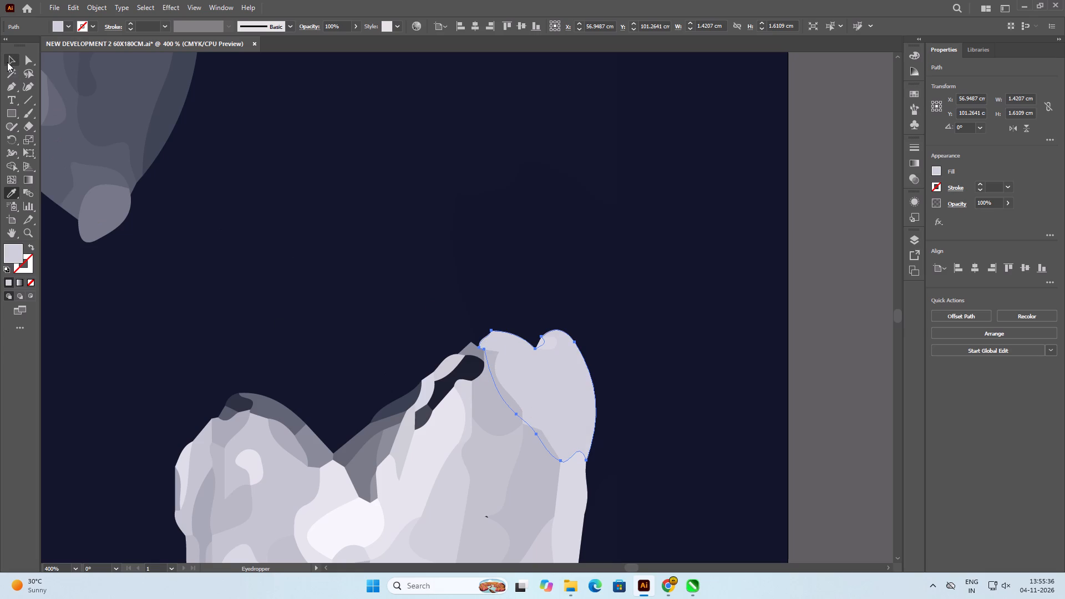
left_click(7, 62)
left_click(828, 270)
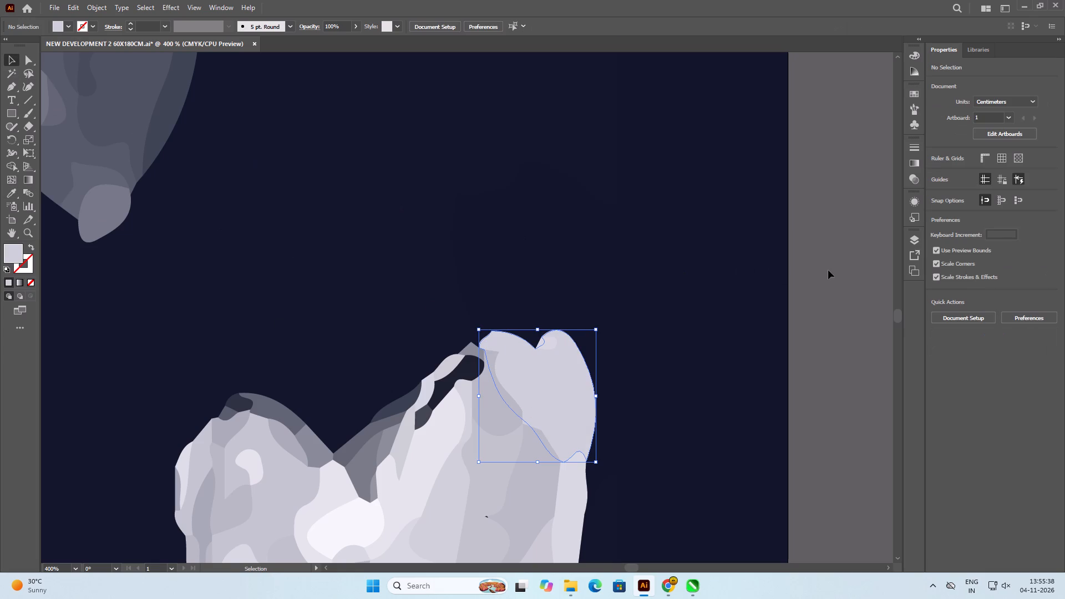
Delete all pieces of the isolated white cut-off heart near the artboard's right edge, leaving the navy background shapes out of the selection.
scroll(828, 270, "up", 1)
scroll(828, 270, "down", 4)
scroll(825, 273, "up", 6)
scroll(782, 384, "down", 2, "alt")
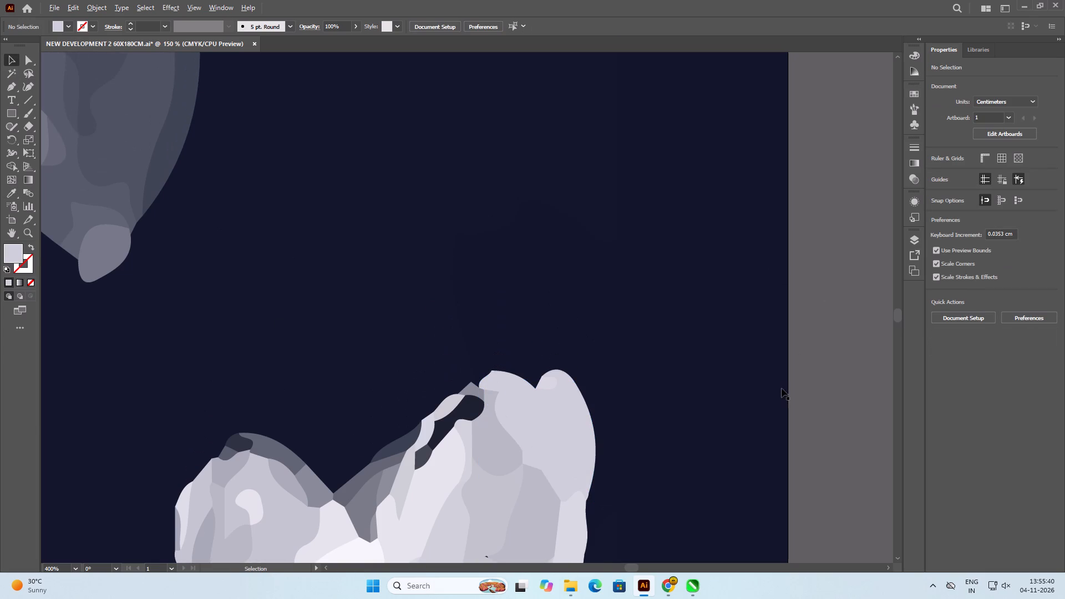
scroll(782, 388, "down", 2, "alt")
scroll(711, 343, "down", 1, "alt")
scroll(758, 201, "down", 1, "alt")
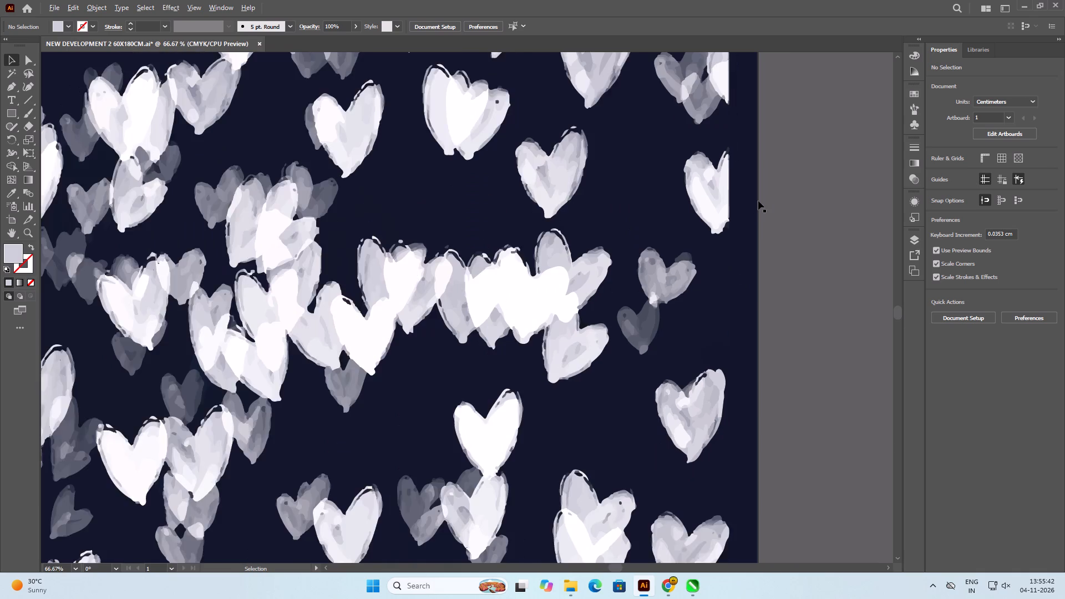
scroll(765, 138, "up", 3, "alt")
scroll(716, 307, "up", 1, "alt")
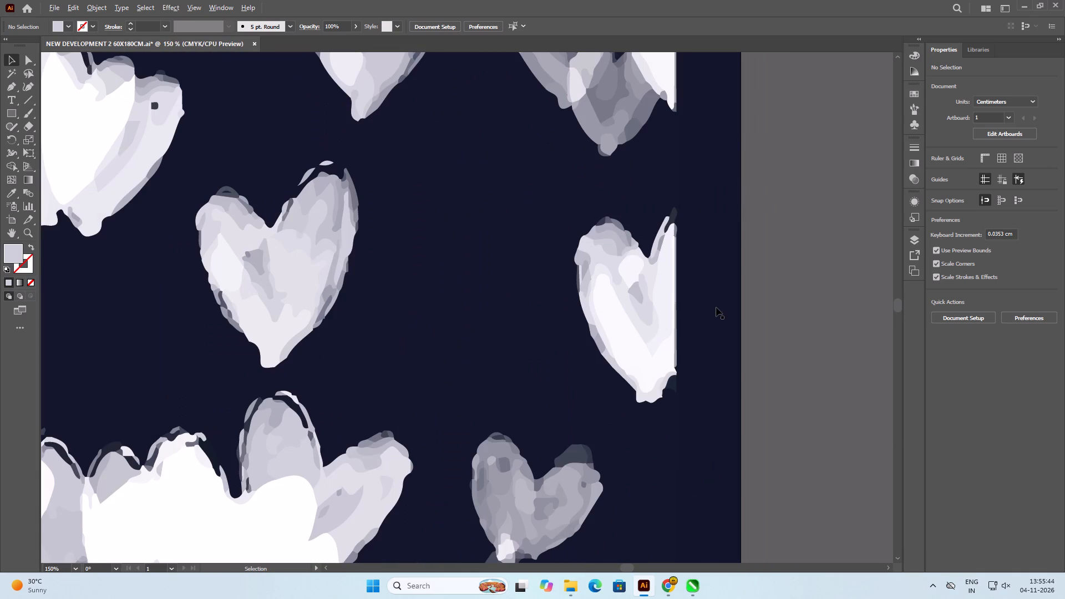
left_click_drag(789, 159, 661, 293)
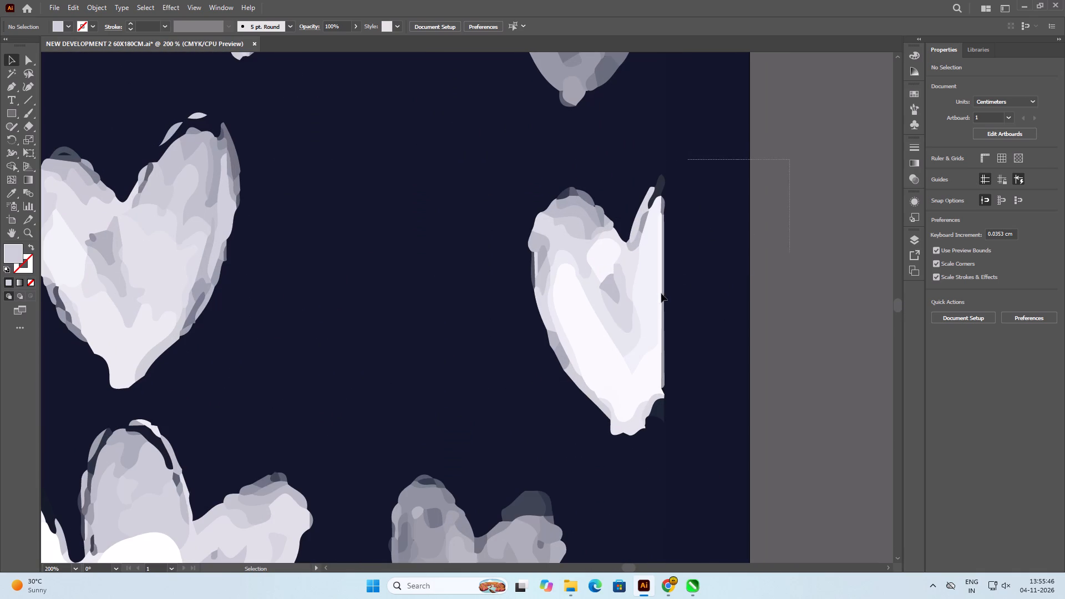
left_click_drag(661, 293, 509, 447)
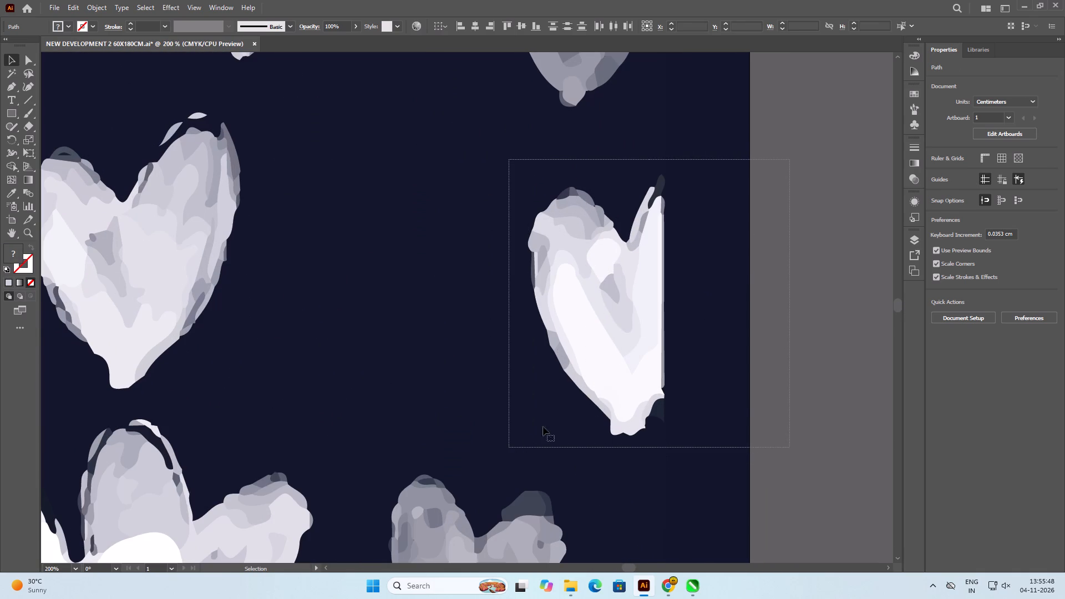
left_click(717, 350, "shift")
left_click(483, 316, "shift")
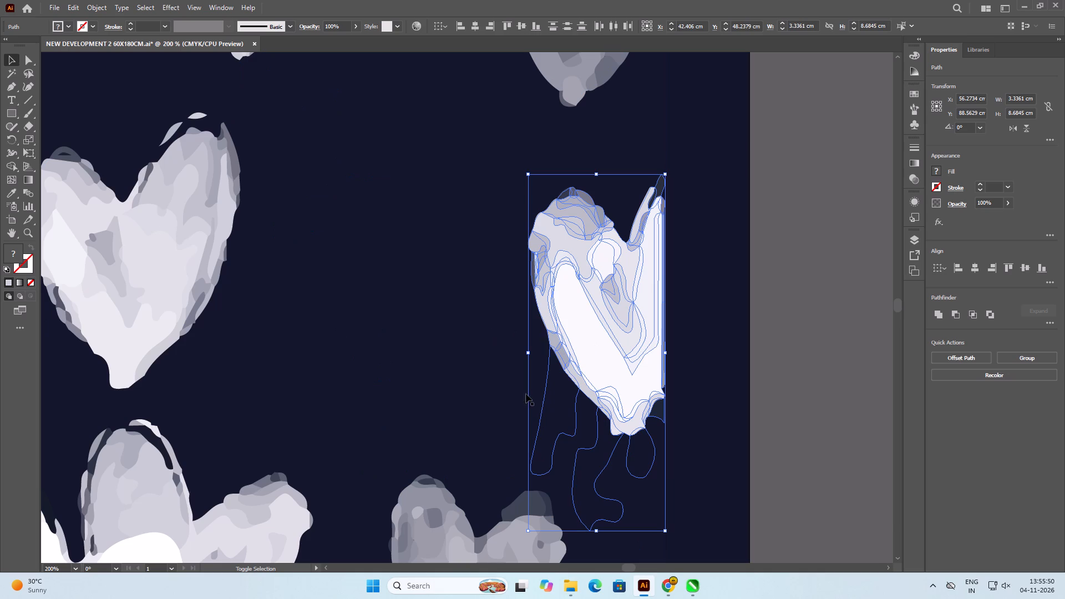
left_click(554, 416, "shift")
left_click(586, 477, "shift")
left_click(651, 459, "shift")
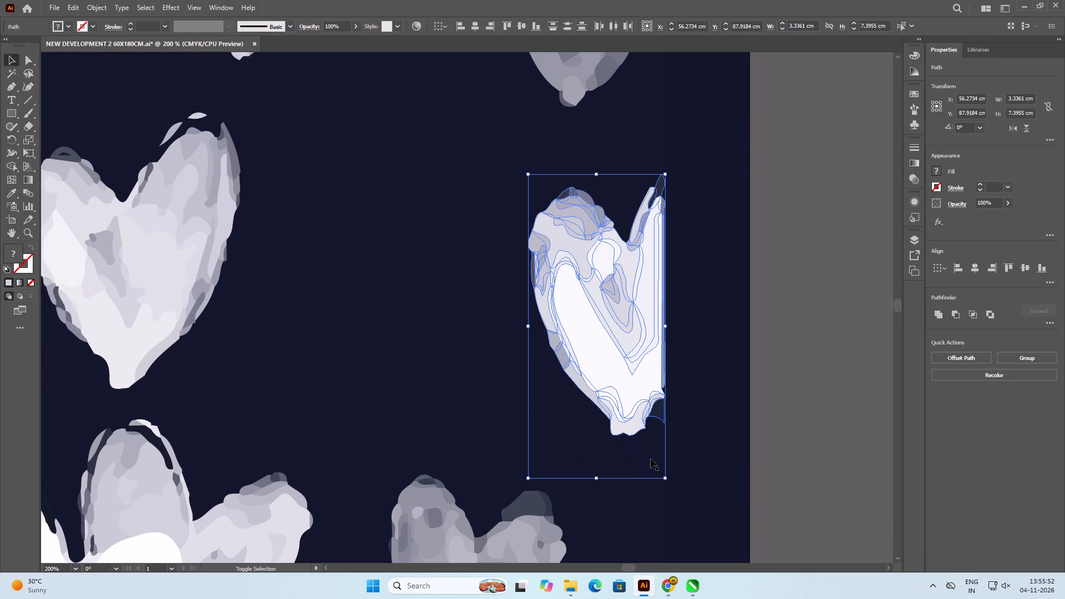
key("Delete")
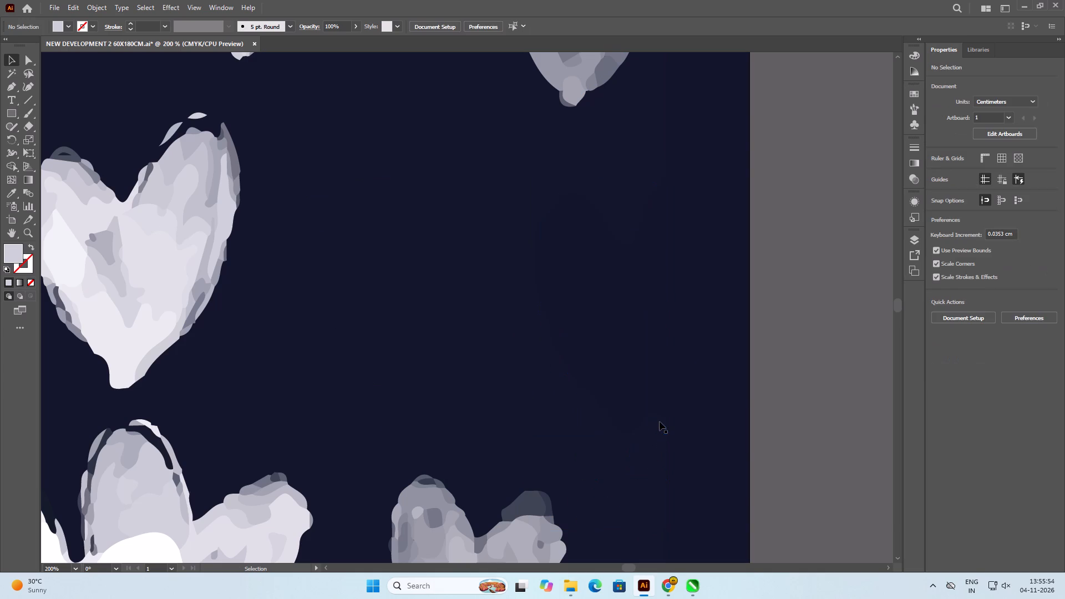
left_click(818, 326)
Delete the white cut-off heart and the grey hearts overlapping it near the right edge, excluding the navy background paths.
scroll(818, 326, "up", 20)
scroll(818, 326, "up", 1)
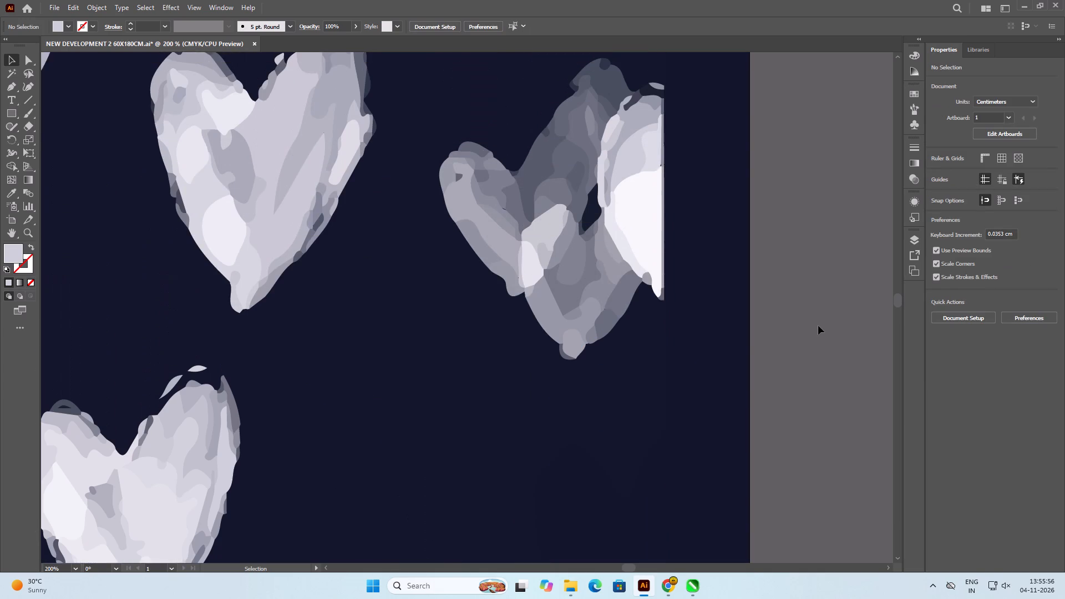
scroll(818, 326, "up", 2)
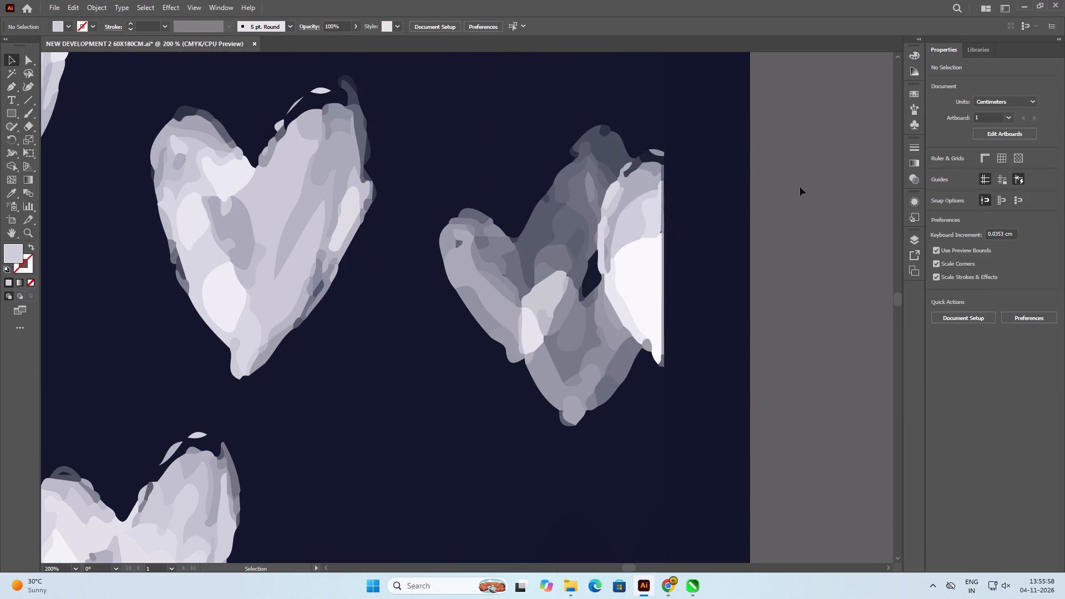
left_click_drag(799, 108, 435, 463)
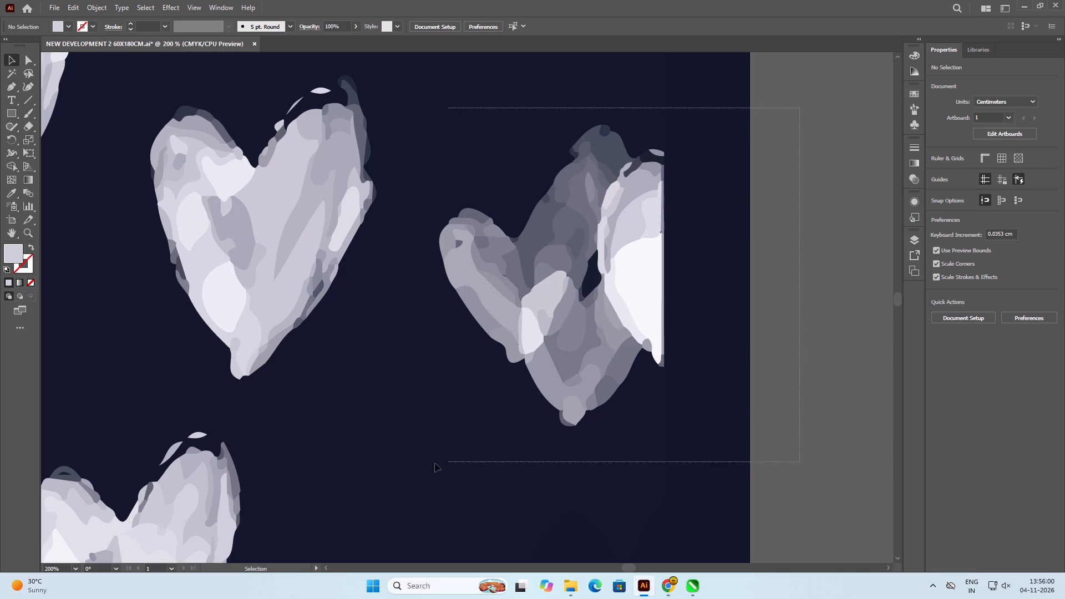
left_click_drag(435, 463, 427, 464)
left_click(506, 445, "shift")
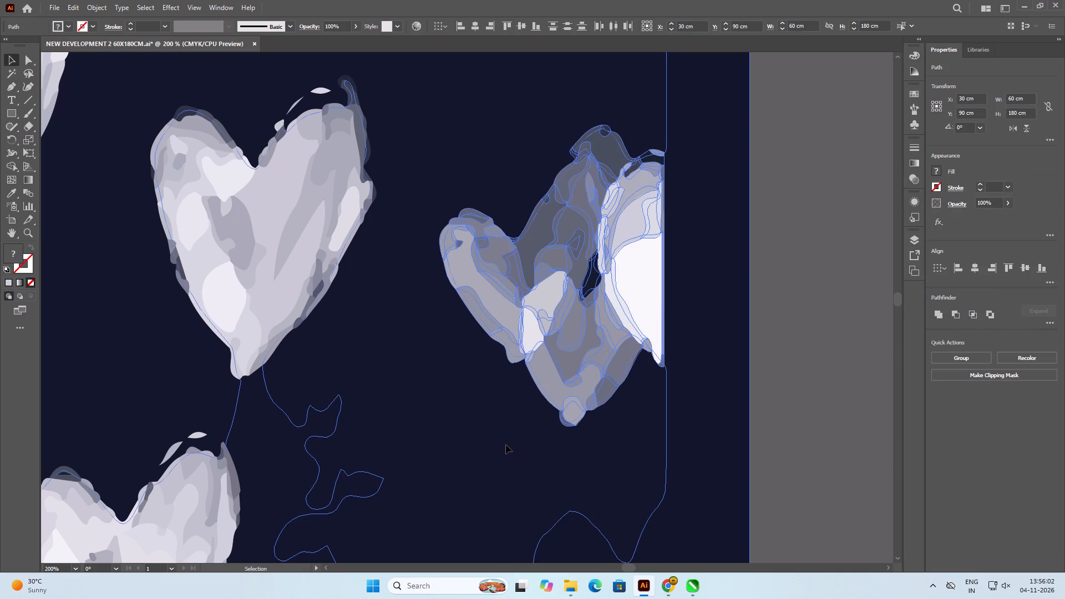
left_click(720, 295, "shift")
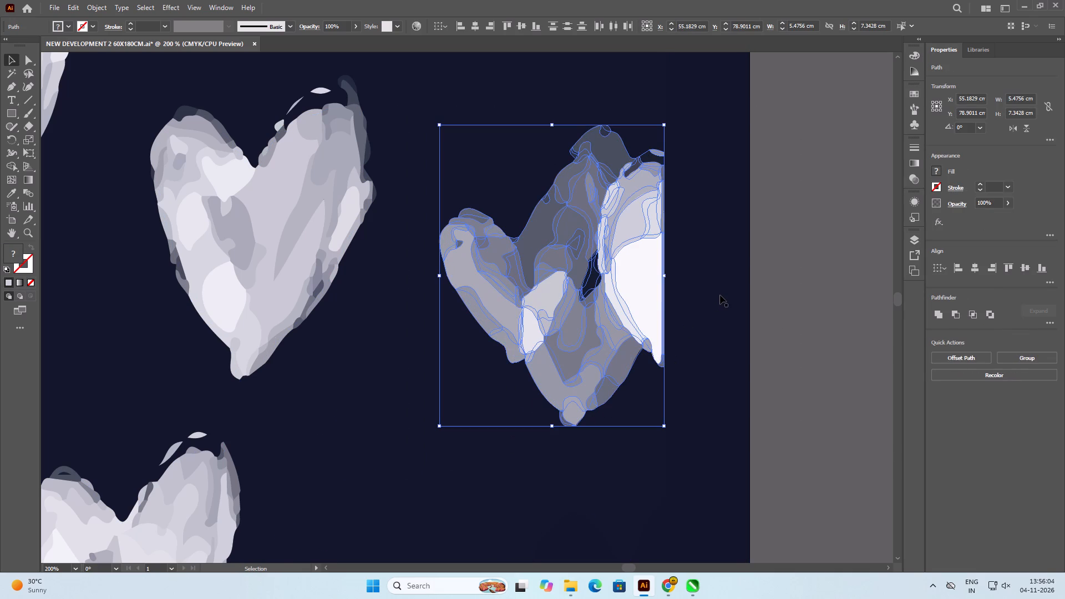
key("Delete")
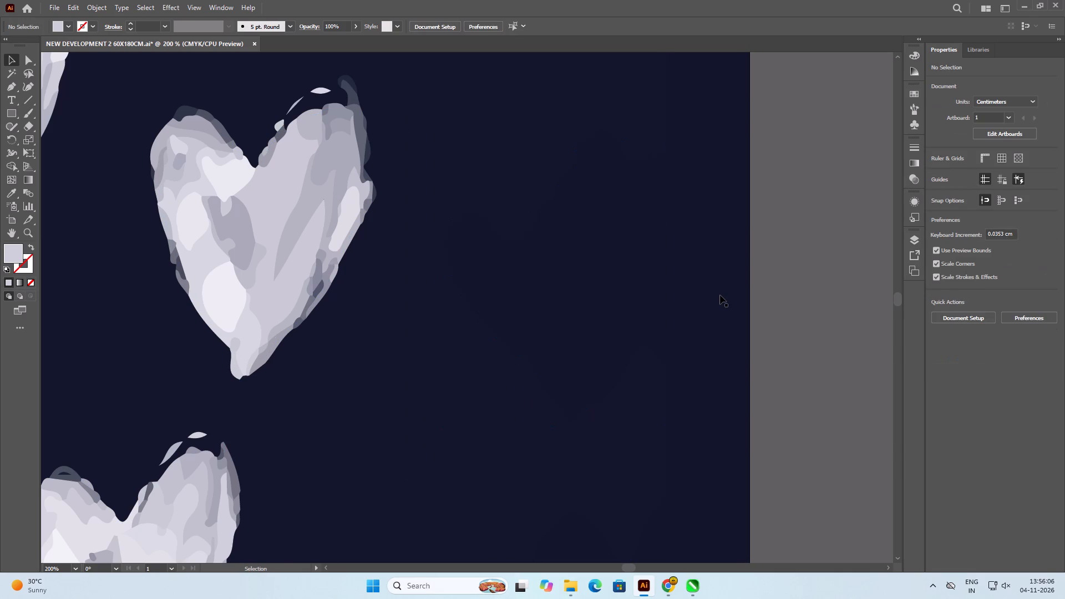
Group the pieces of the whole white heart just below the narrow grey cut-off heart, excluding the background paths.
scroll(720, 295, "down", 5, "alt")
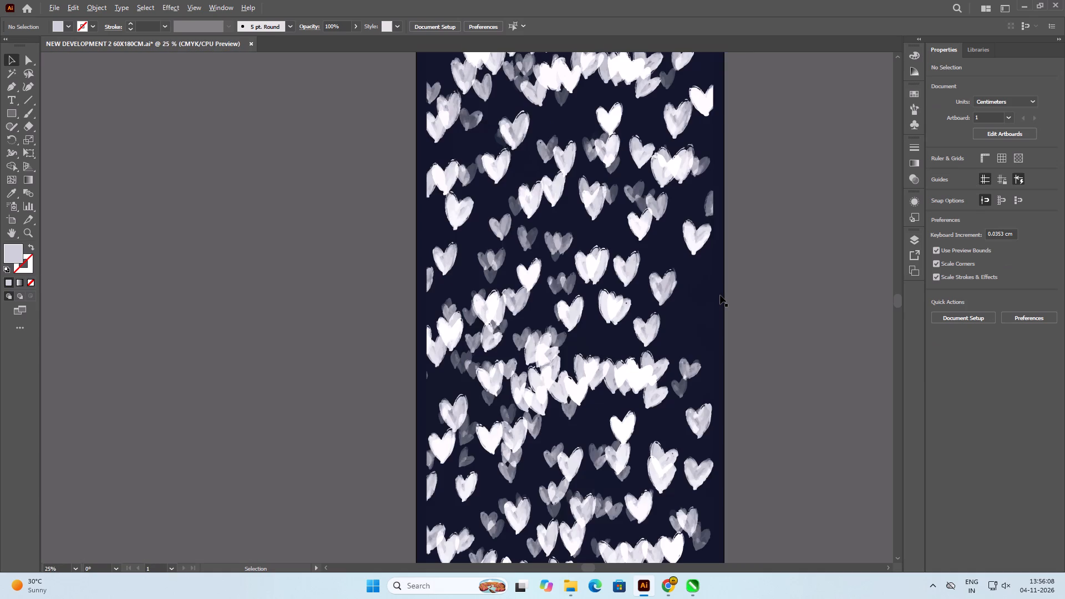
scroll(720, 295, "up", 1, "alt")
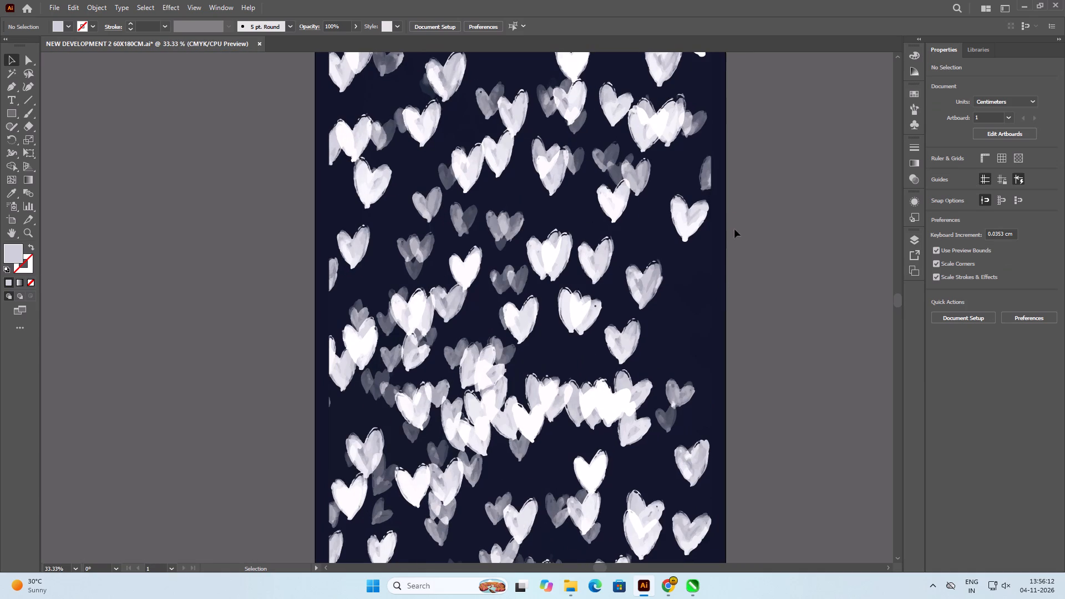
left_click_drag(738, 197, 728, 192)
left_click_drag(729, 192, 657, 251)
left_click_drag(657, 251, 667, 243)
left_click(717, 235, "shift")
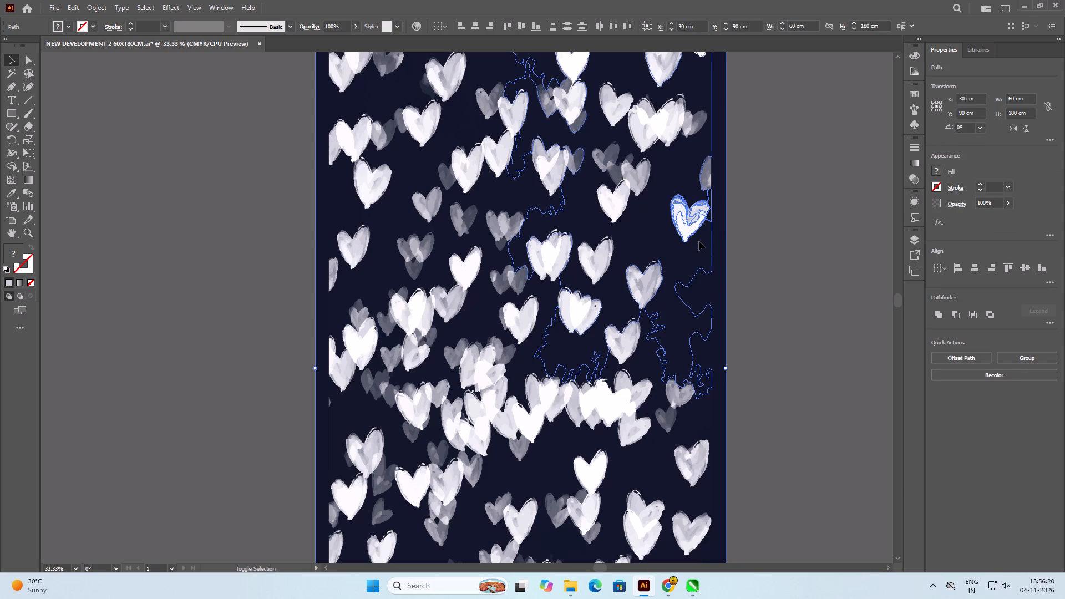
left_click(699, 241, "shift")
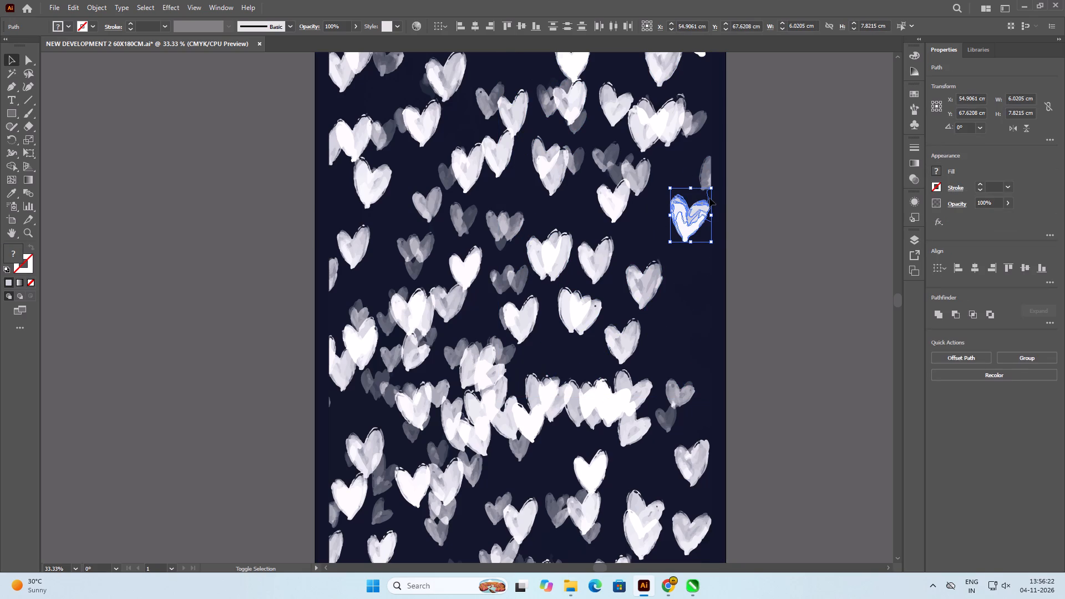
left_click(709, 198, "shift")
key("ctrl+g")
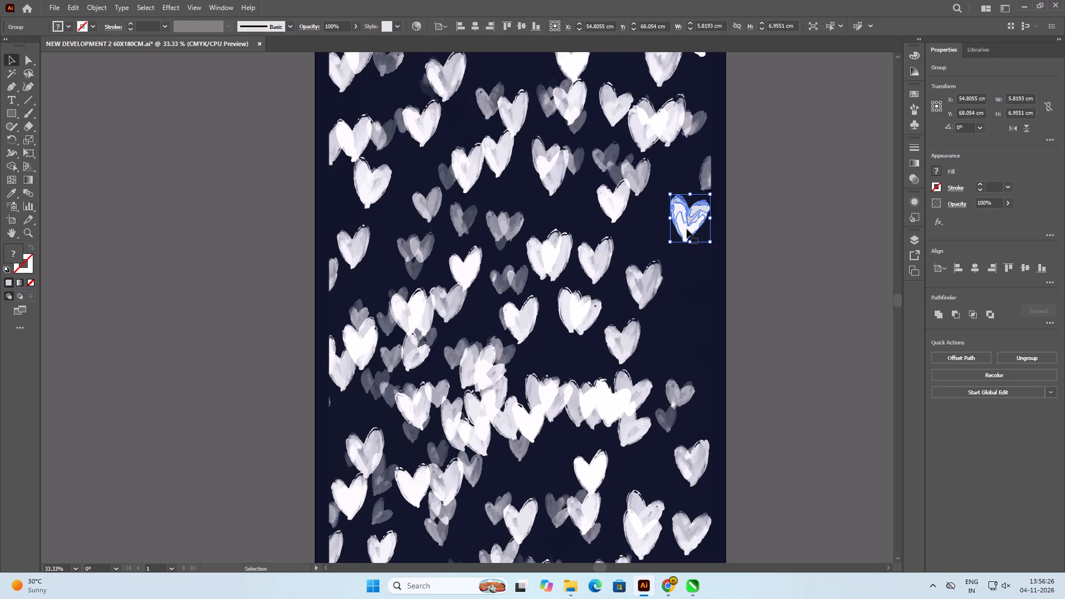
Place a copy of the grouped white heart straight below it, in the empty navy area near the right edge.
left_click_drag(687, 221, 684, 337, "alt")
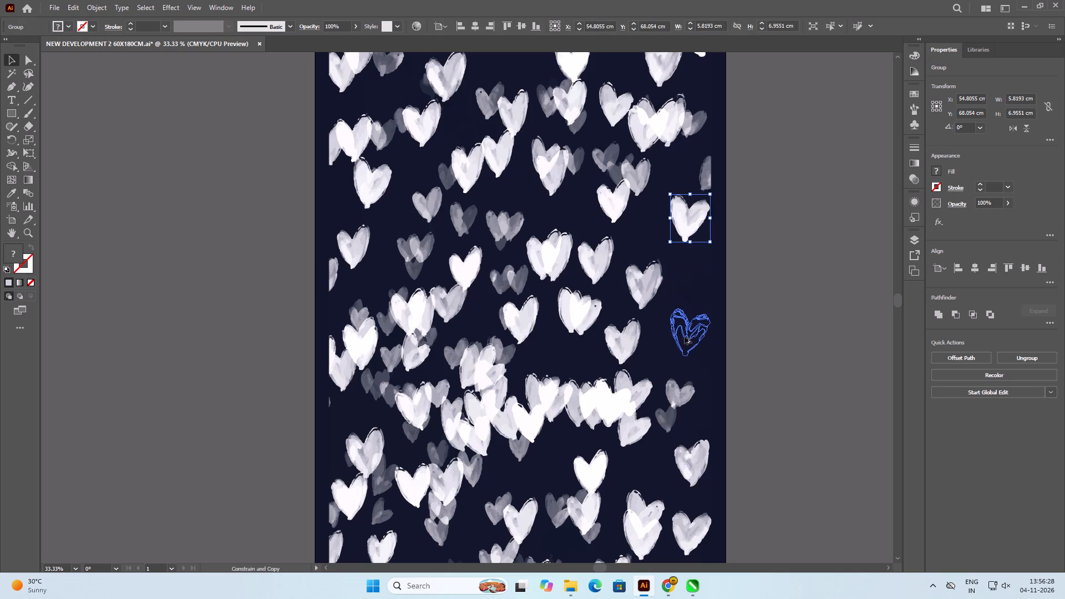
left_click_drag(684, 337, 684, 334, "alt")
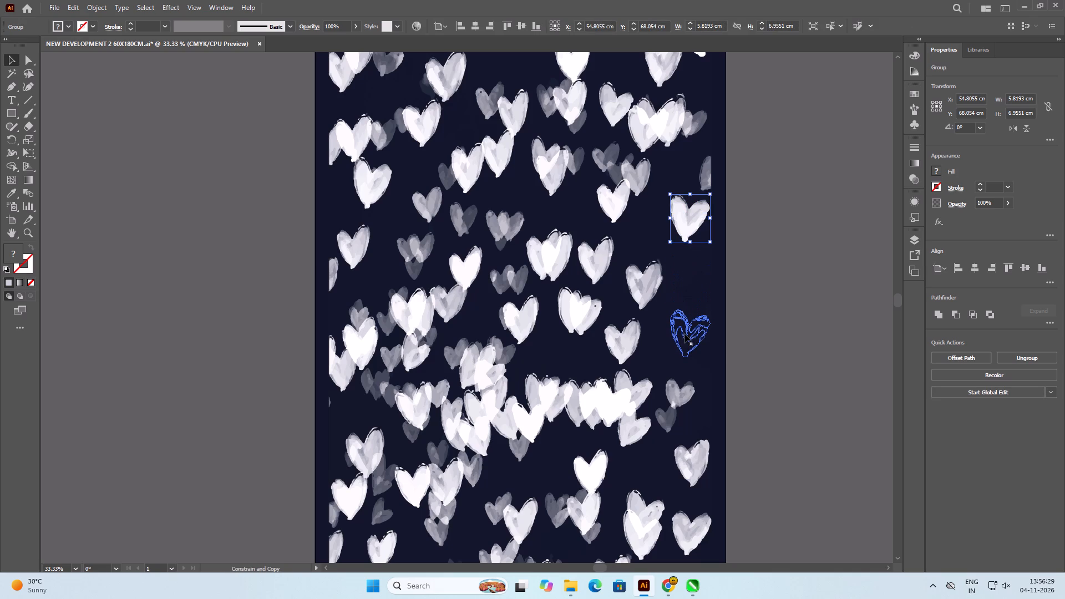
left_click(752, 325)
Delete the narrow grey cut-off heart above the grouped white heart, leaving the background shapes out of the selection.
scroll(702, 173, "up", 5)
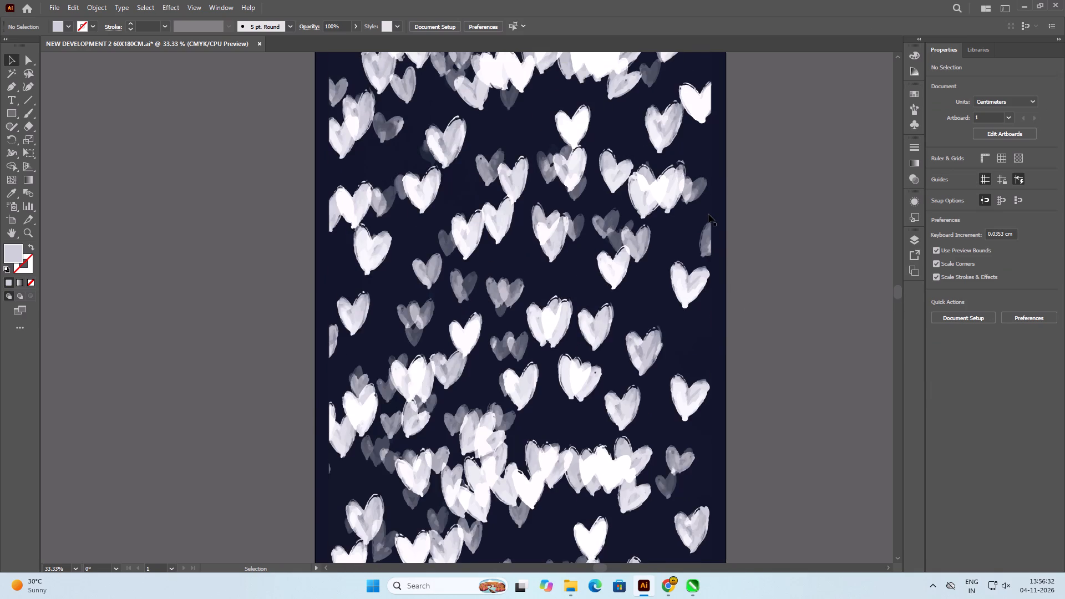
scroll(708, 214, "up", 4, "alt")
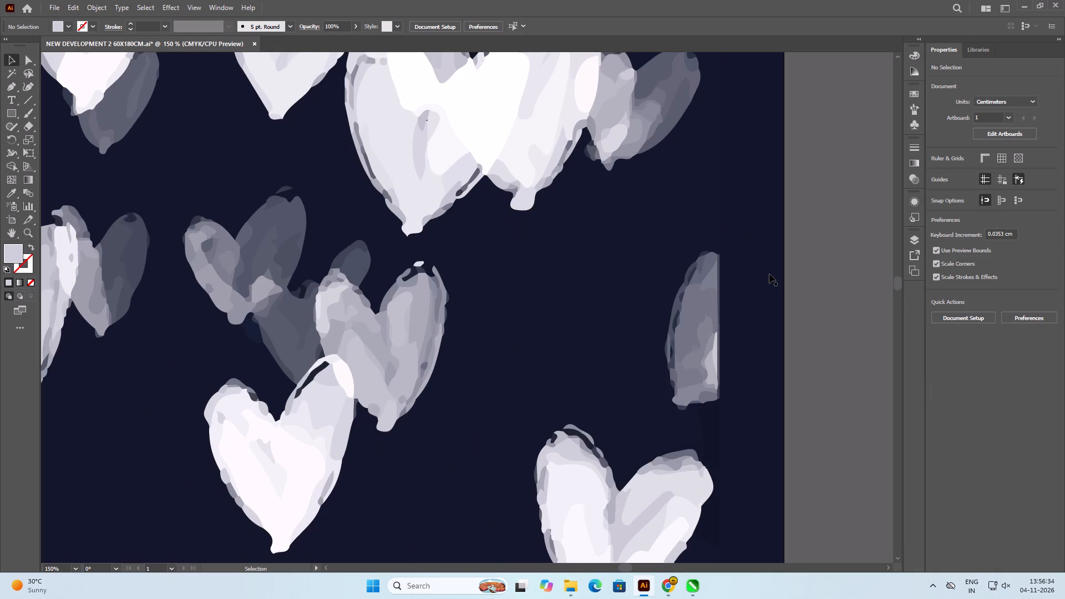
left_click(814, 275)
left_click_drag(815, 236, 662, 415)
left_click(748, 369, "shift")
left_click(615, 328, "shift")
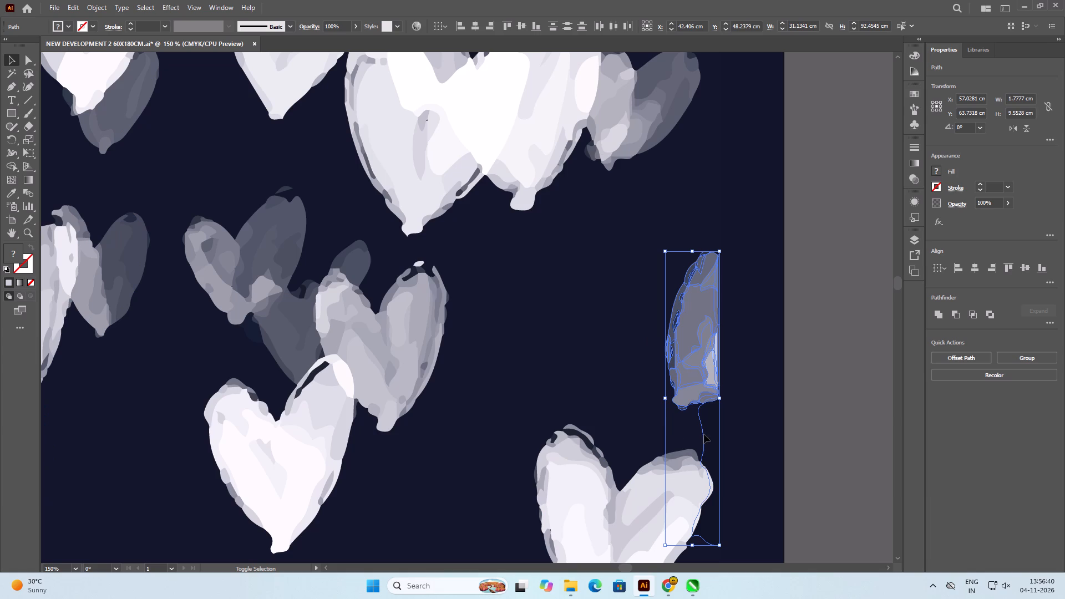
left_click(706, 434, "shift")
key("Delete")
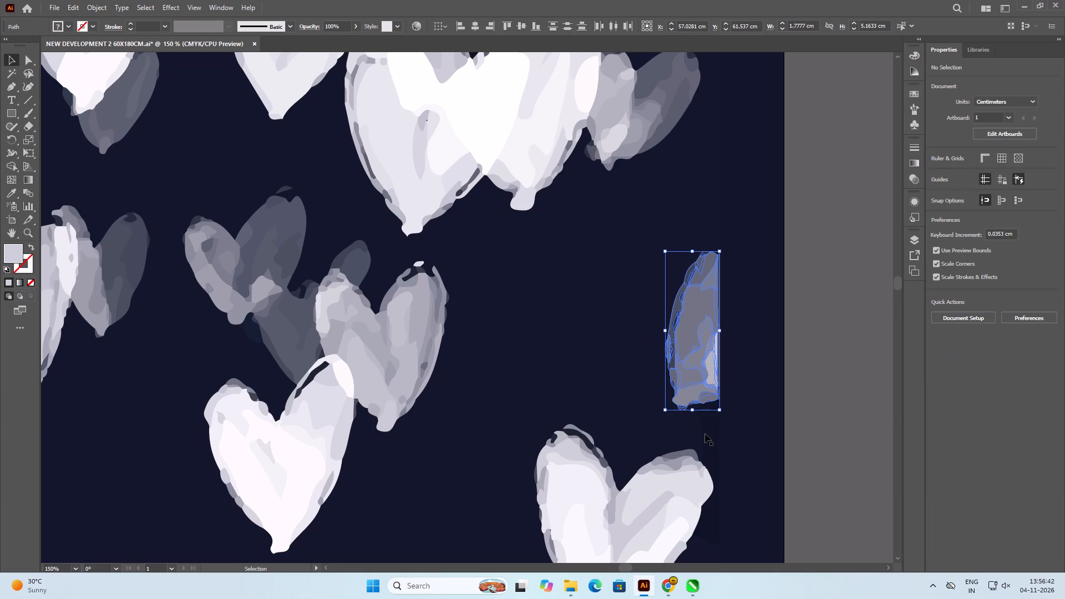
Delete the upper white cut-off heart at the pattern's right edge, leaving the navy background shapes out of the selection.
scroll(705, 434, "up", 4)
scroll(705, 434, "down", 3, "alt")
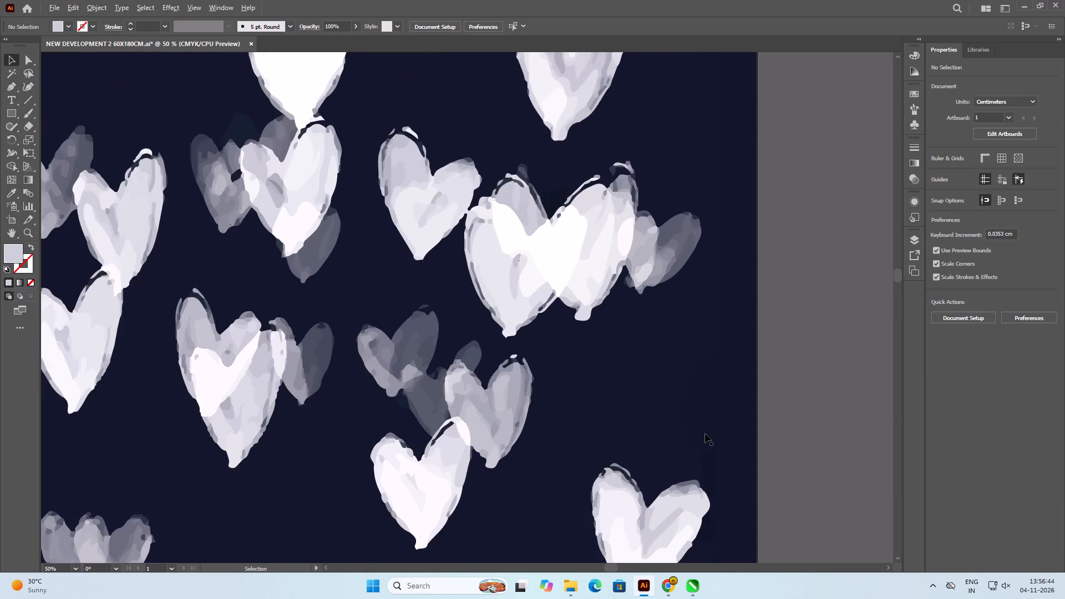
scroll(704, 431, "down", 2, "alt")
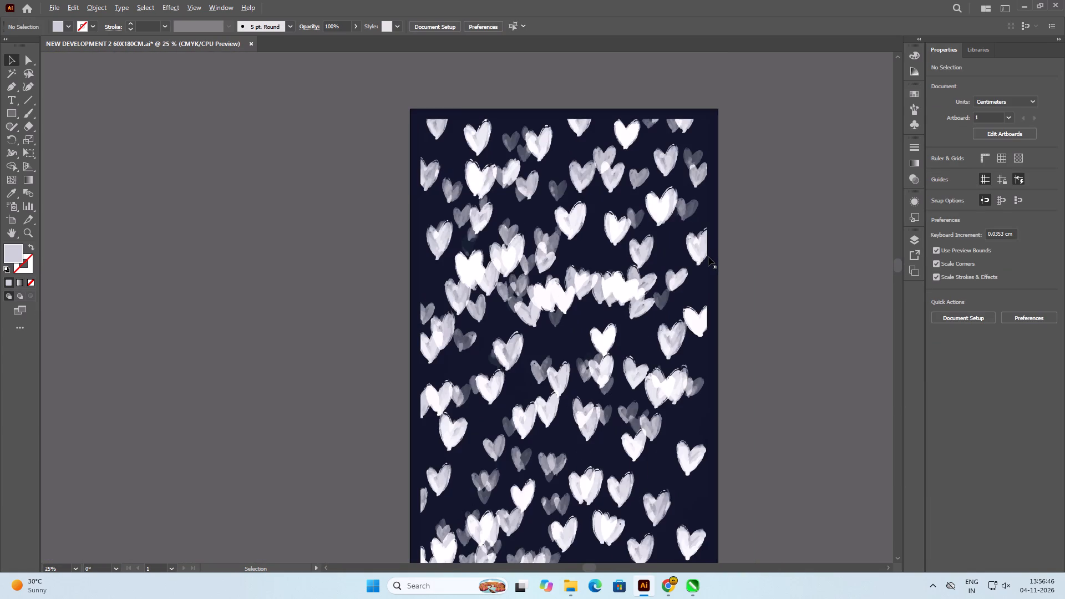
scroll(712, 220, "up", 6, "alt")
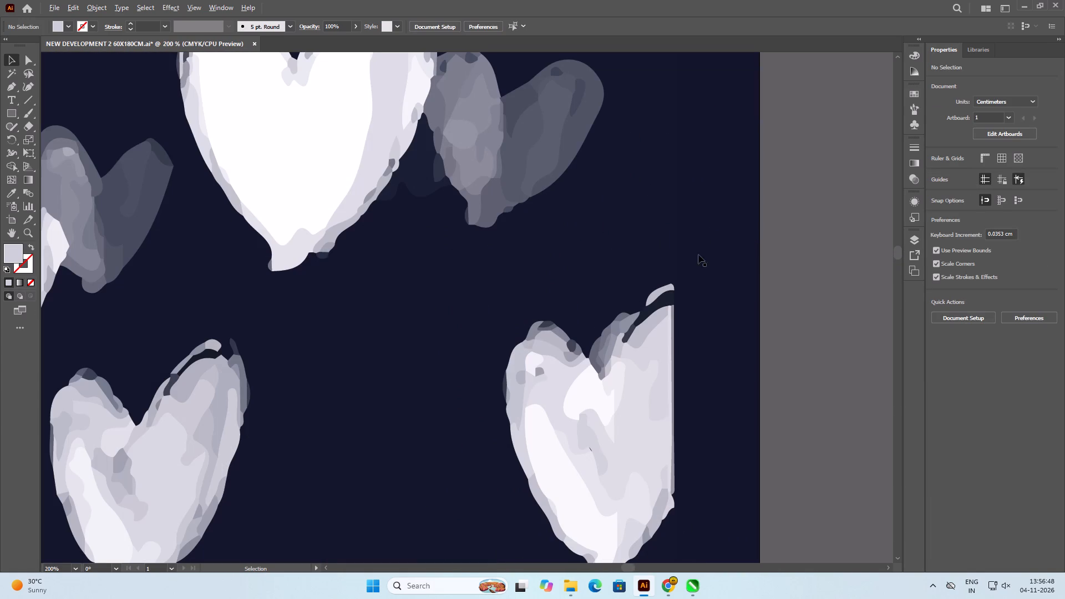
scroll(569, 262, "down", 2, "alt")
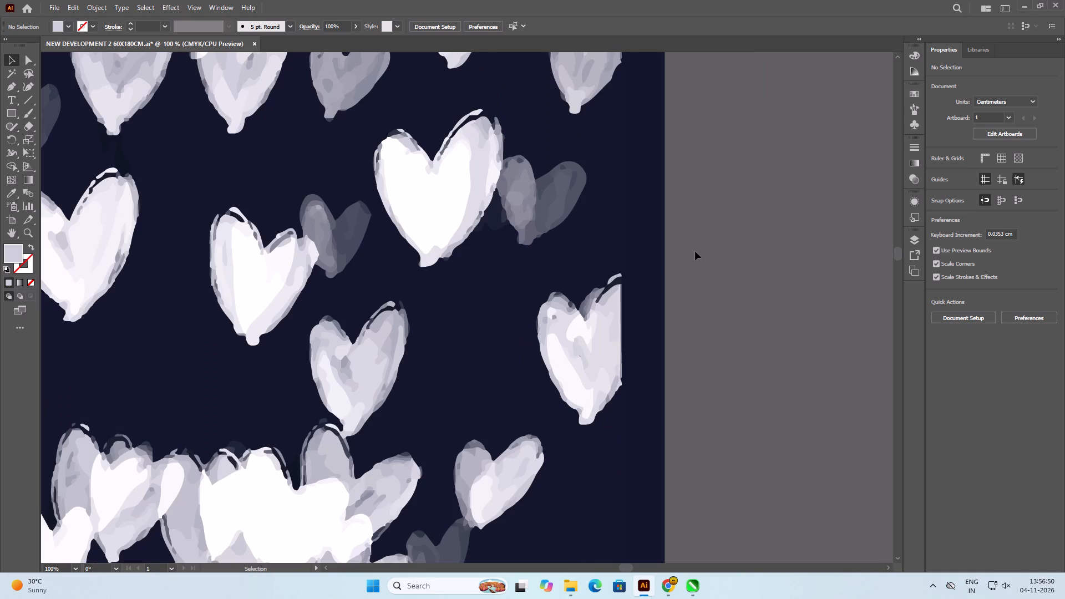
left_click_drag(689, 261, 534, 428)
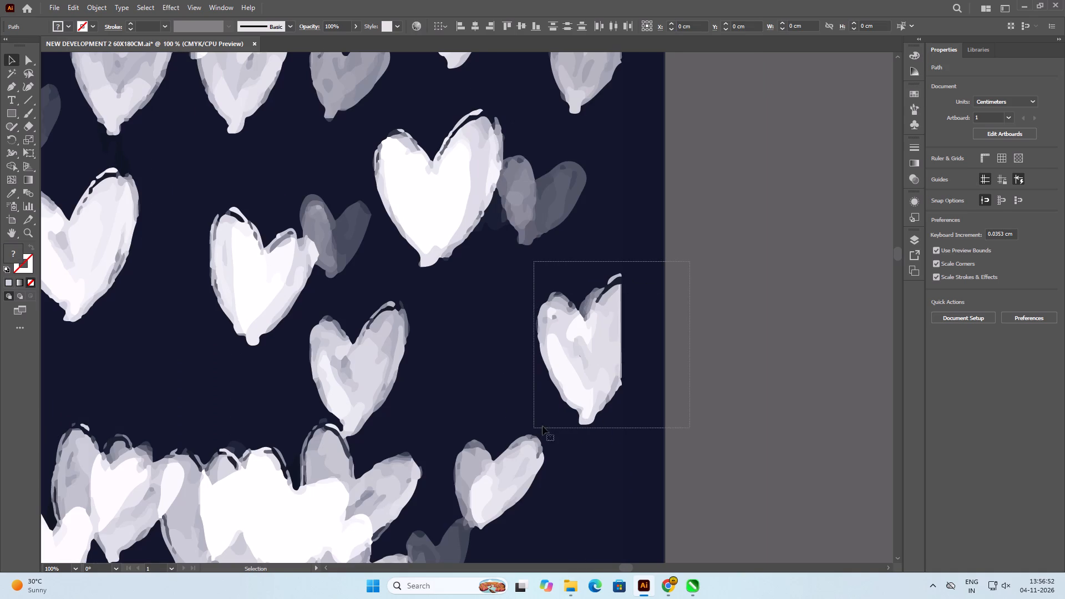
left_click(522, 370, "shift")
left_click(657, 304, "shift")
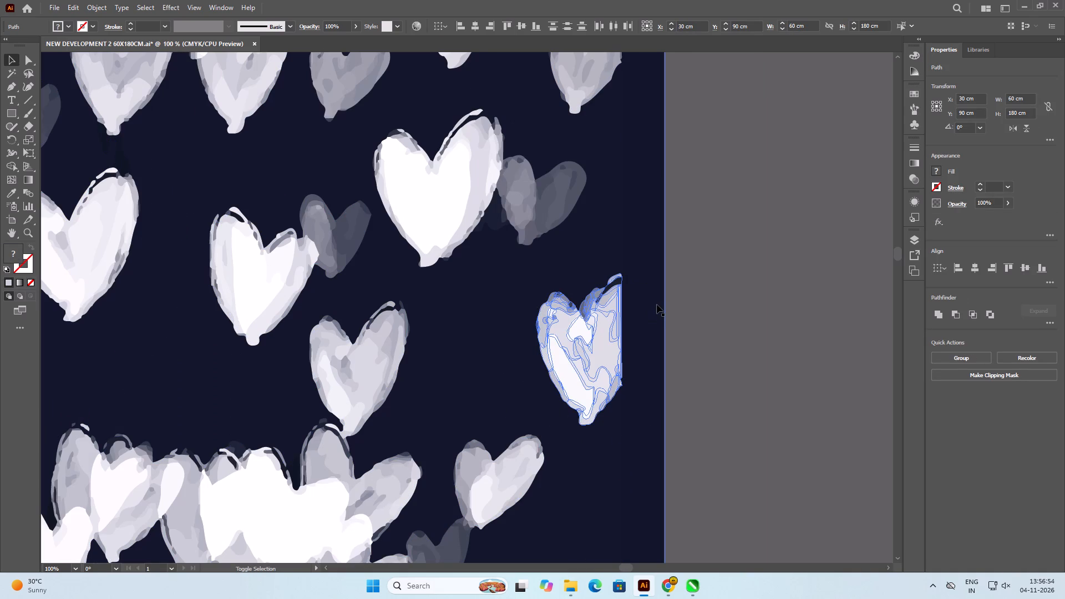
key("Delete")
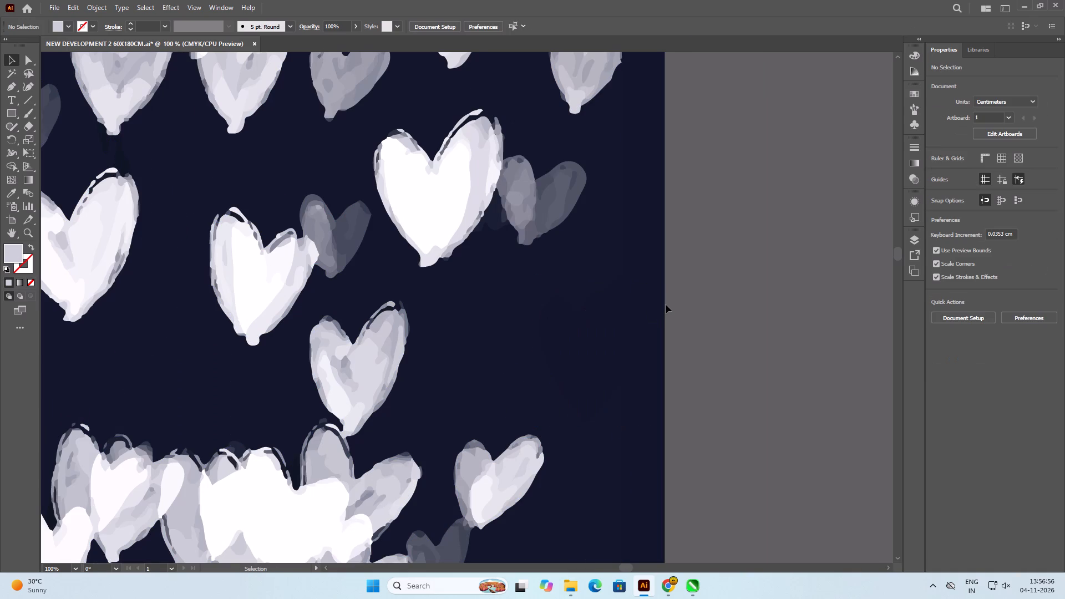
Delete the grey and white cut-off hearts along the pattern's top edge near the right corner, excluding the background paths.
scroll(666, 304, "up", 18)
scroll(666, 304, "up", 6)
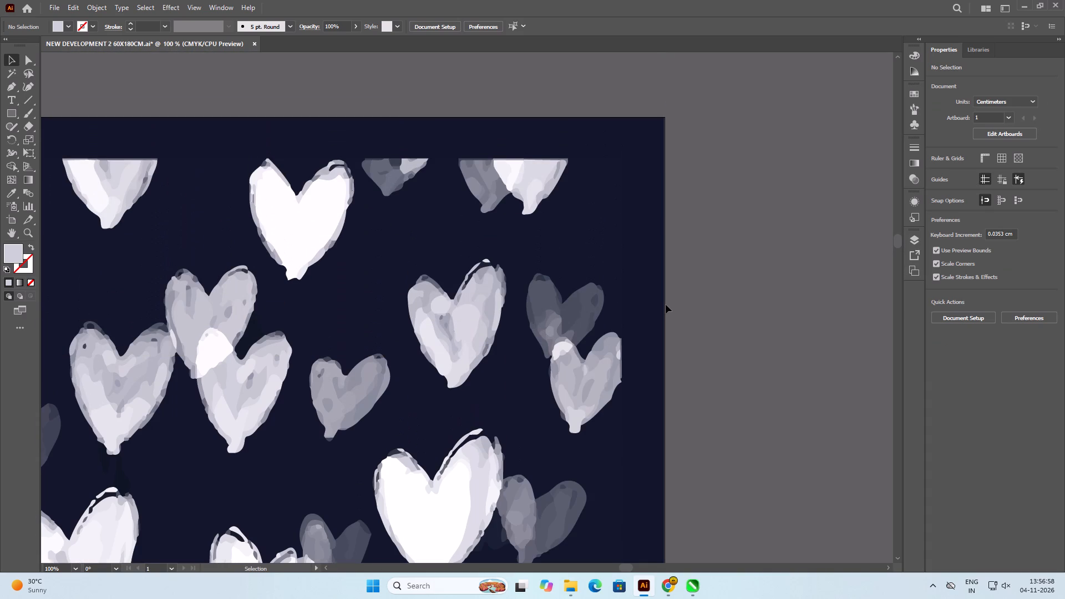
scroll(445, 124, "up", 1, "alt")
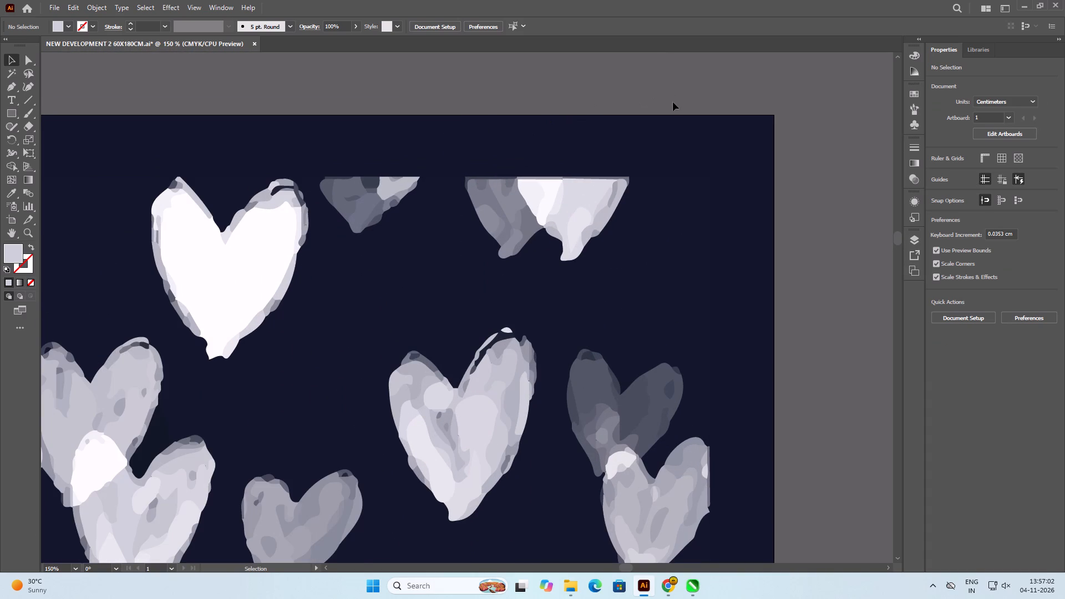
left_click_drag(673, 102, 319, 257)
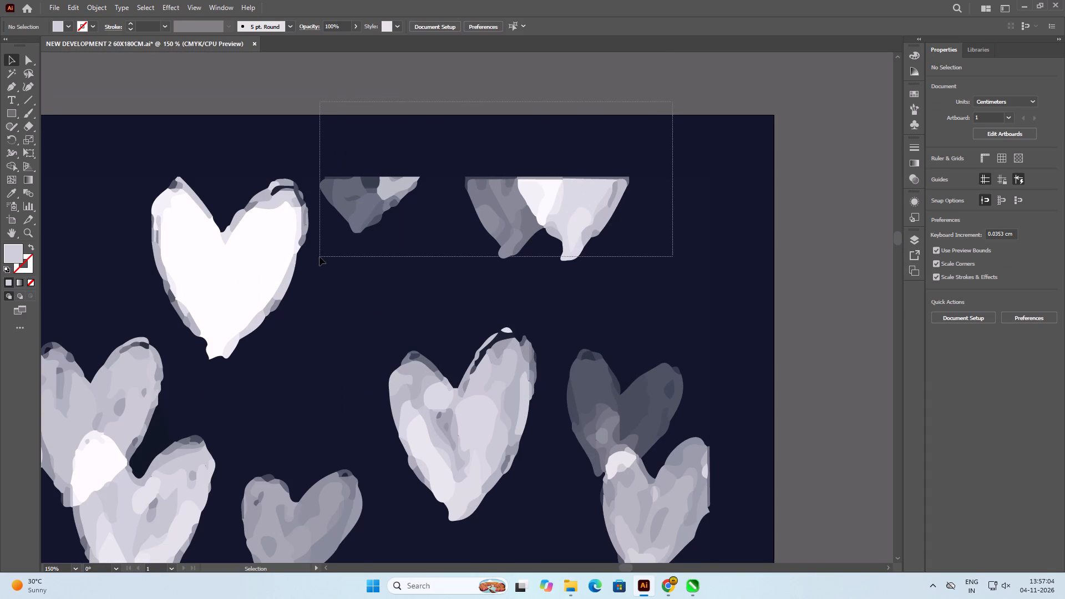
left_click_drag(319, 257, 317, 267)
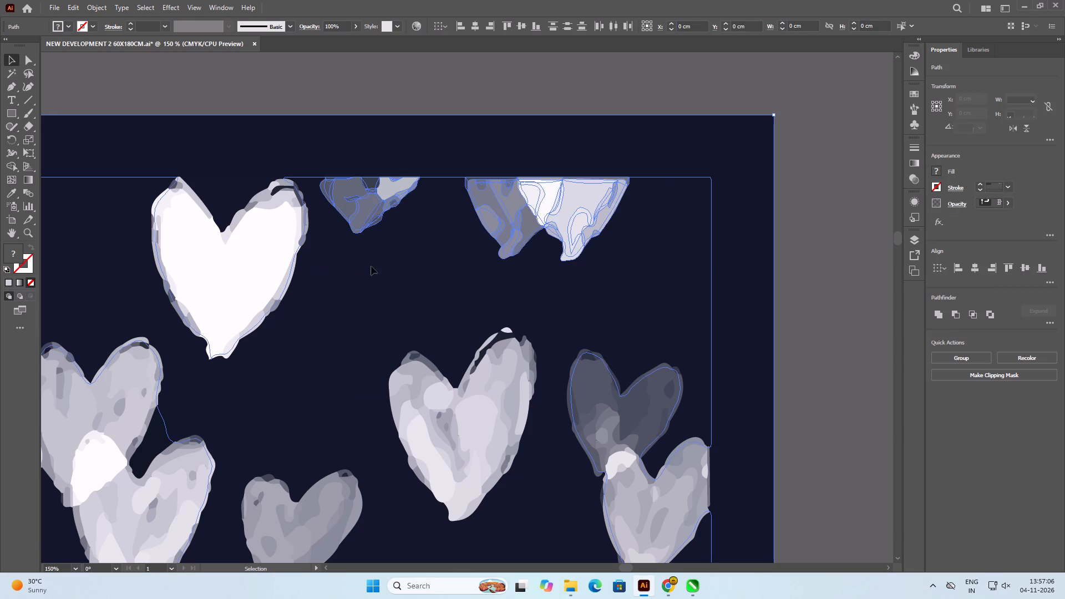
left_click(396, 266, "shift")
left_click(419, 136, "shift")
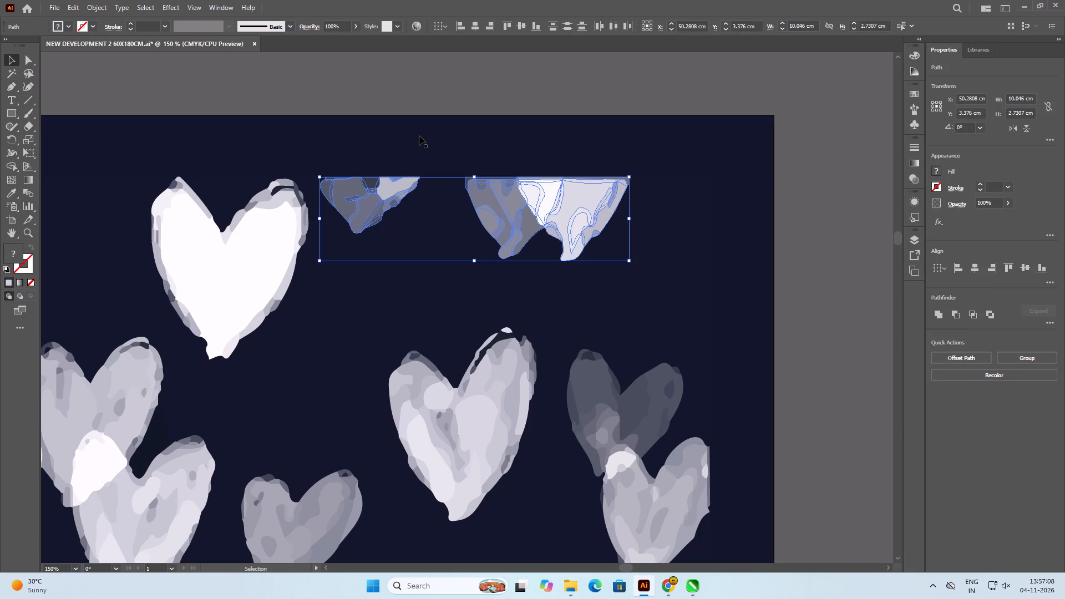
key("Delete")
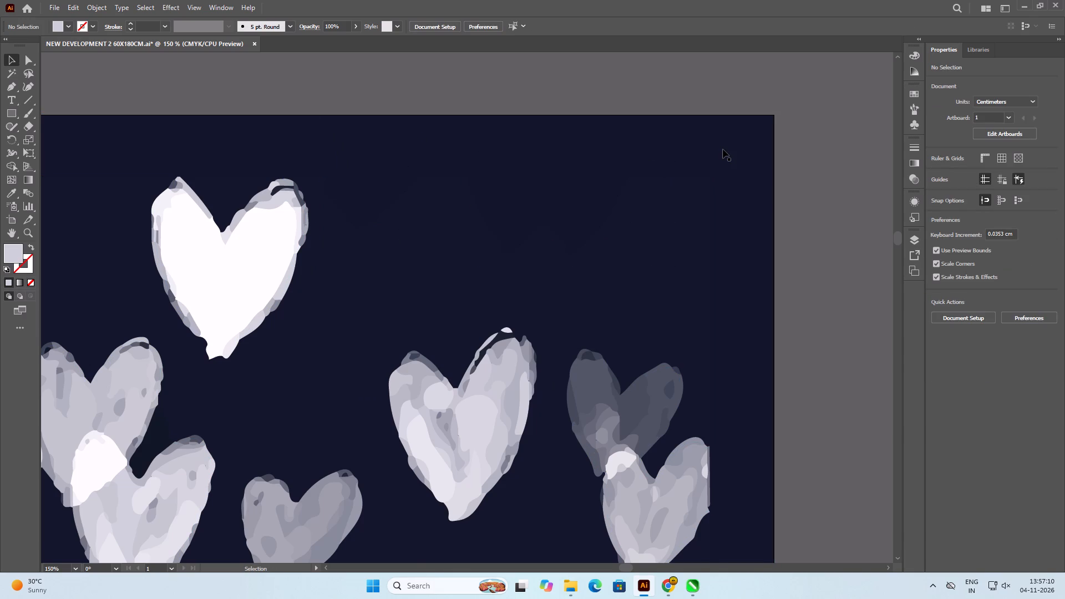
Delete the white cut-off heart at the middle of the pattern's top edge, excluding the background paths.
scroll(723, 149, "down", 3, "alt")
scroll(415, 146, "up", 2, "alt")
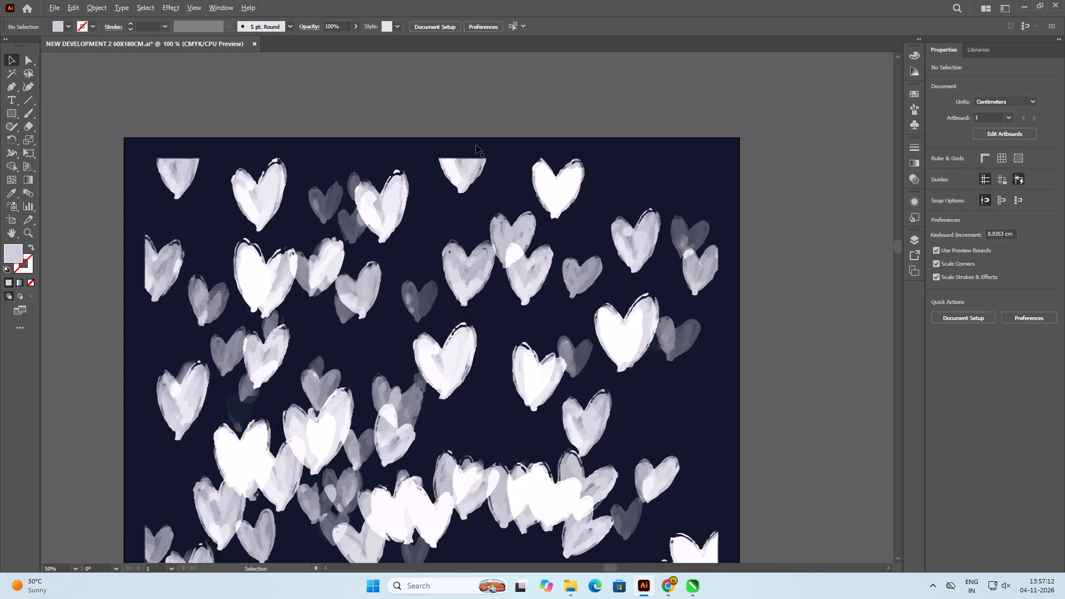
left_click_drag(415, 110, 532, 256)
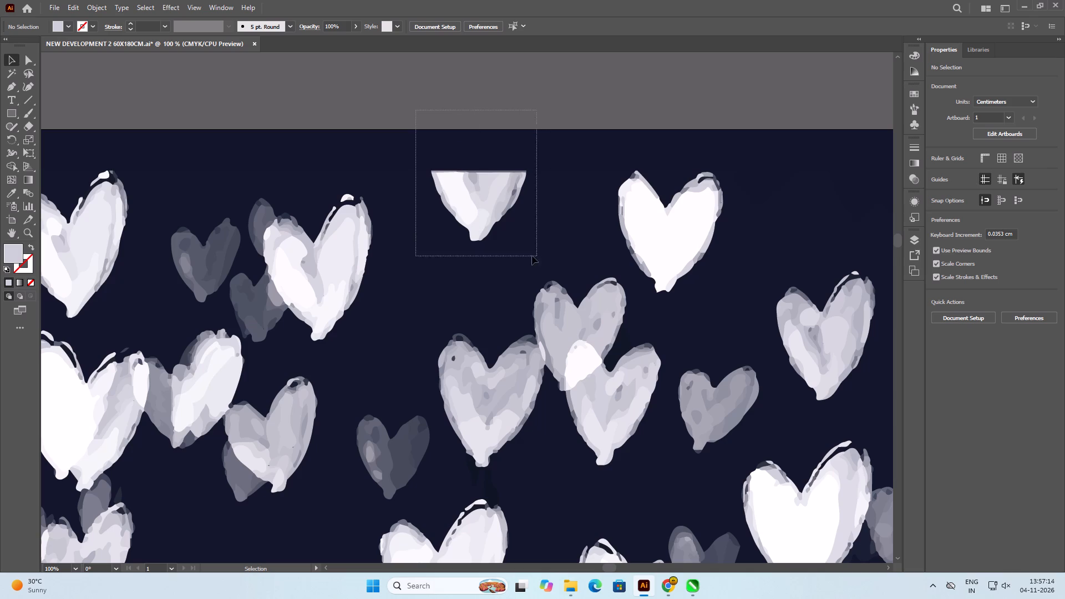
left_click_drag(532, 256, 526, 252)
left_click(547, 241, "shift")
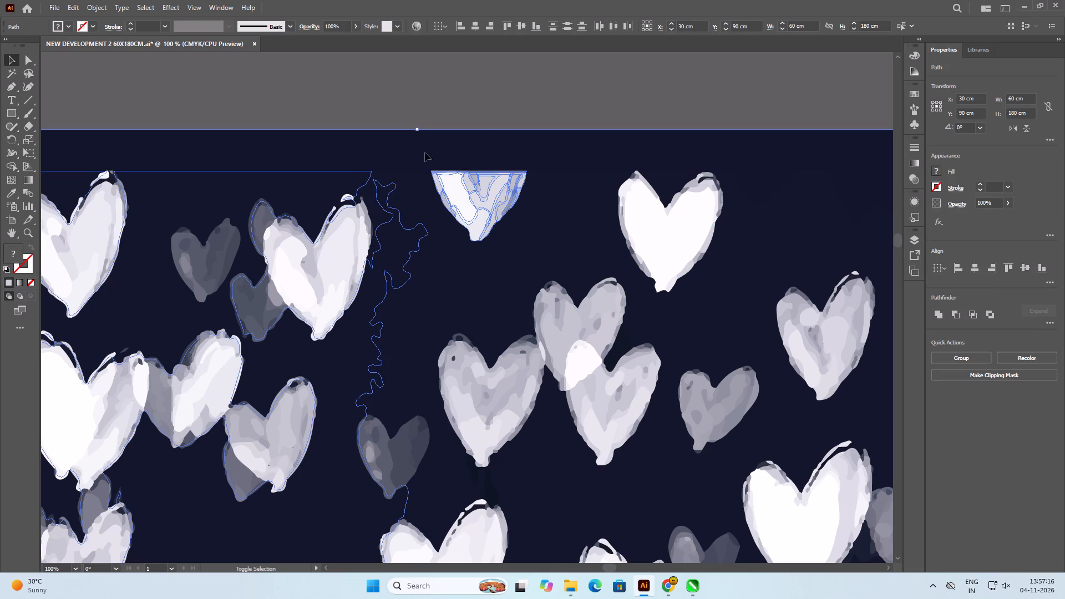
left_click(312, 189, "shift")
left_click(400, 150, "shift")
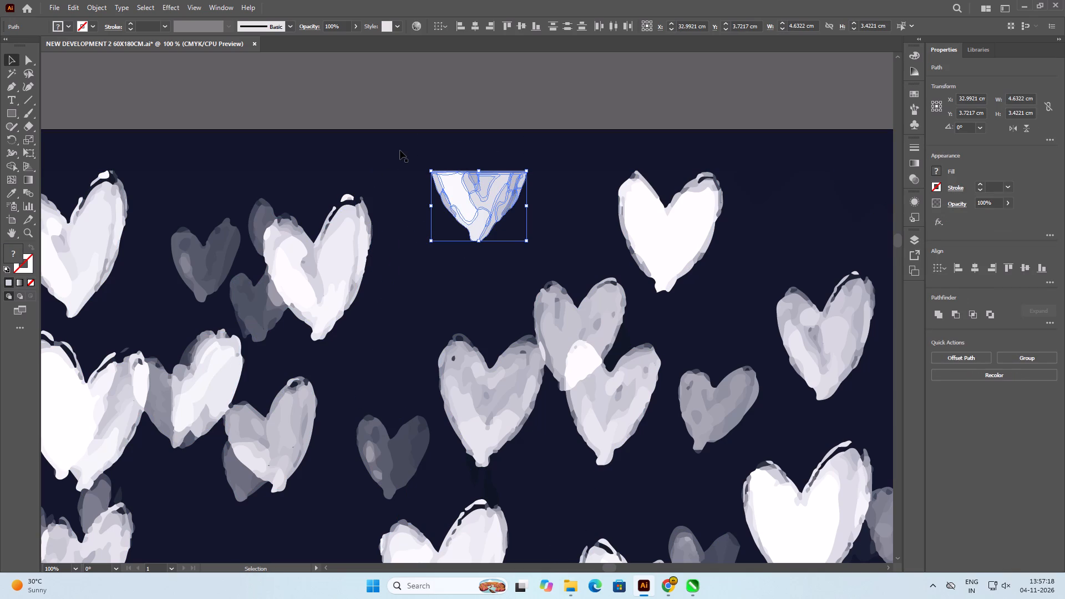
key("Delete")
Delete the cut-off heart at the pattern's top edge near the left corner, excluding the background paths.
scroll(577, 161, "down", 1, "alt")
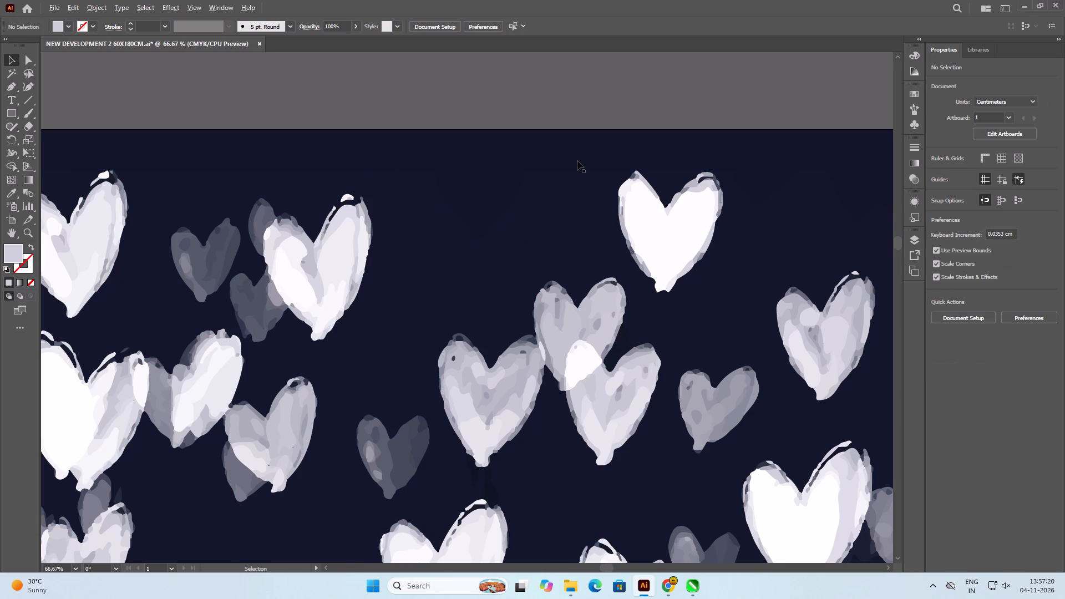
scroll(42, 172, "up", 1, "alt")
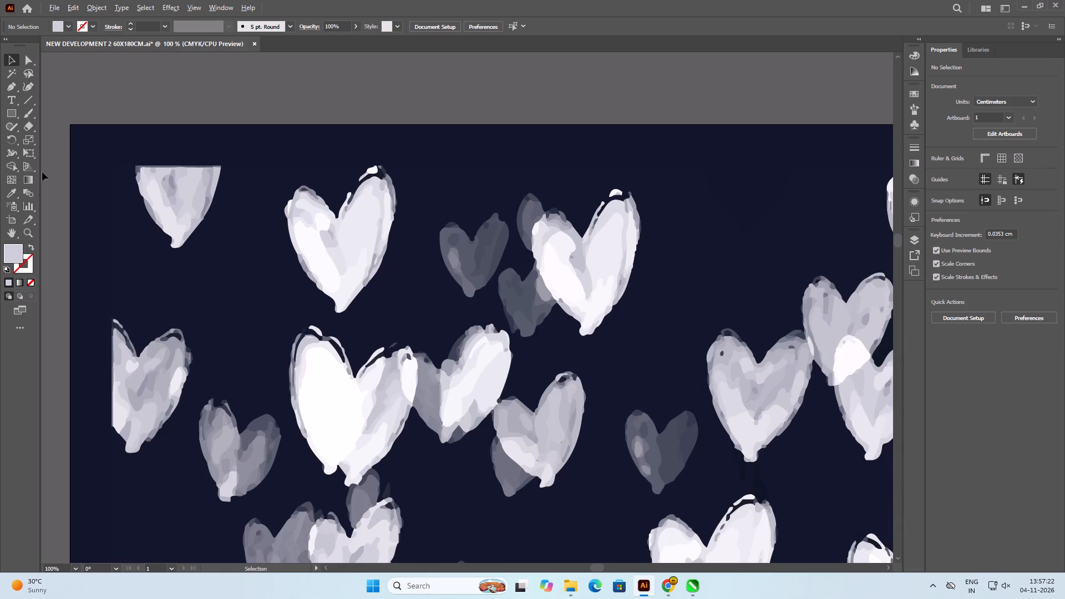
left_click_drag(118, 112, 232, 253)
left_click(243, 240, "shift")
left_click(248, 149, "shift")
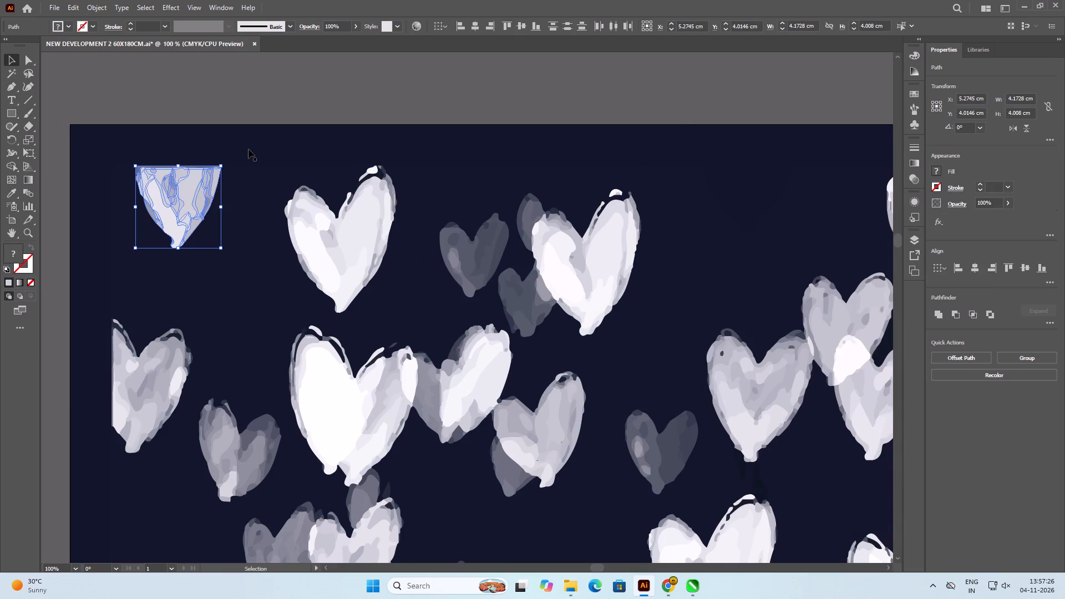
key("Delete")
Delete the topmost cut-off heart on the pattern's left edge, leaving the background shapes out of the selection.
scroll(284, 139, "down", 6)
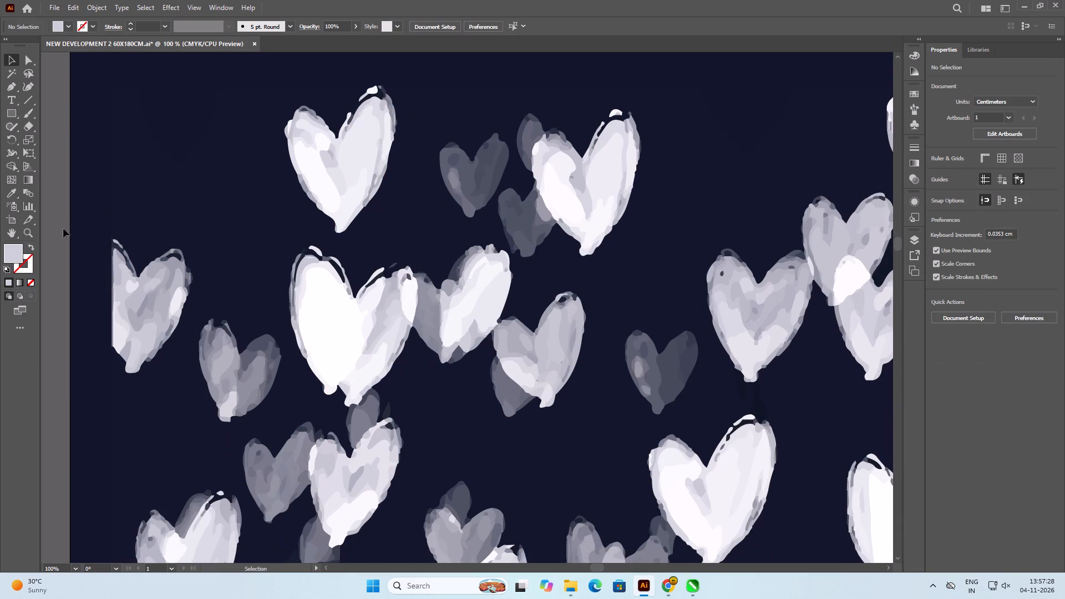
left_click_drag(53, 228, 196, 385)
left_click_drag(196, 385, 195, 383)
left_click(181, 383, "shift")
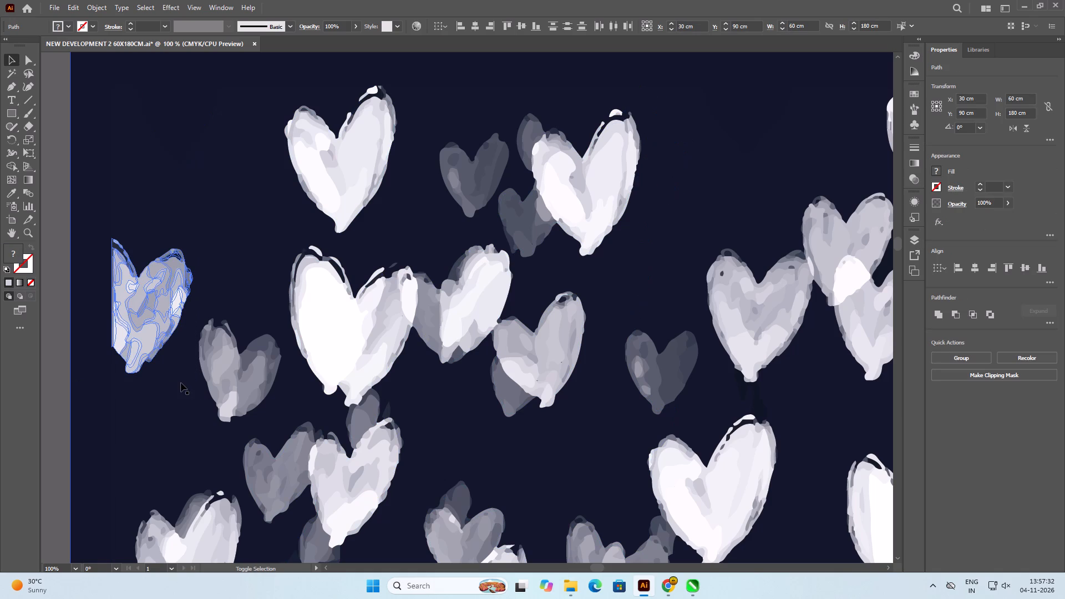
left_click(84, 224, "shift")
key("Delete")
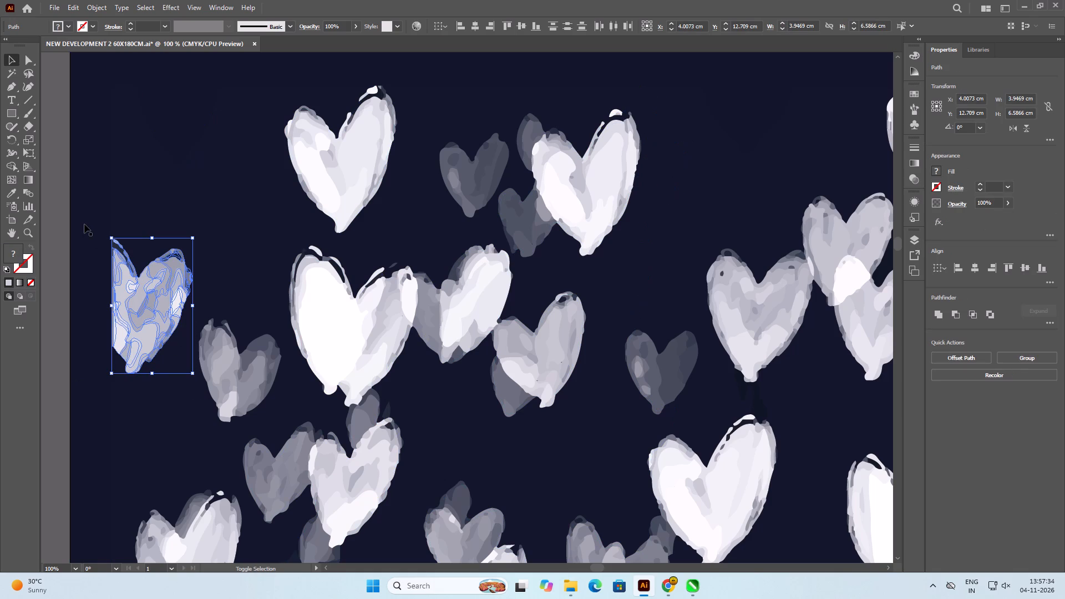
Look over the upper and middle parts of the pattern for remaining cut-off hearts and empty gaps.
scroll(216, 232, "down", 5)
scroll(216, 232, "up", 1)
scroll(216, 232, "down", 8)
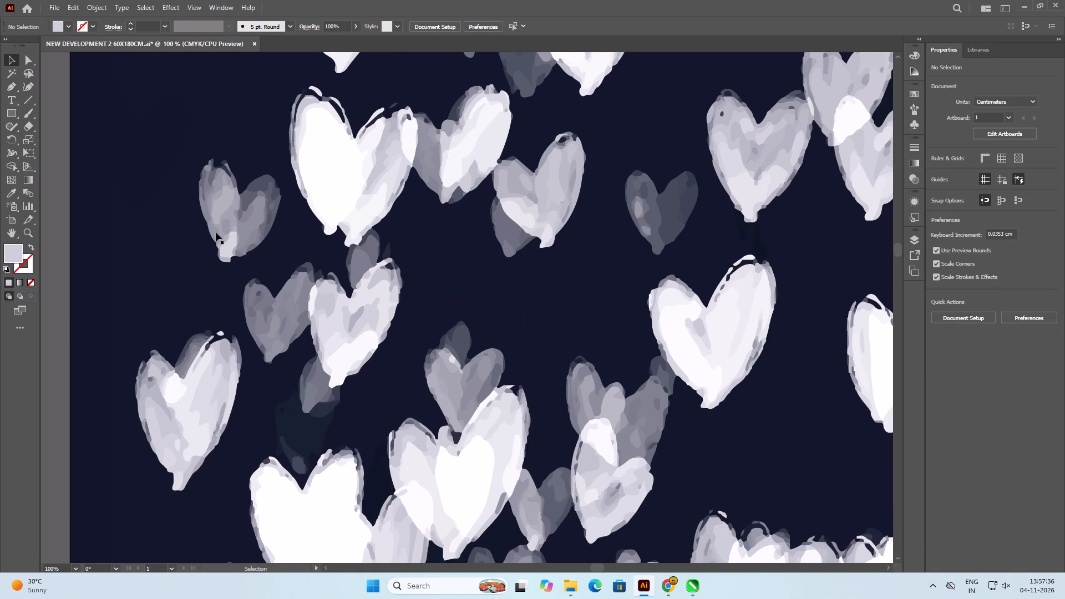
scroll(216, 232, "down", 3, "alt")
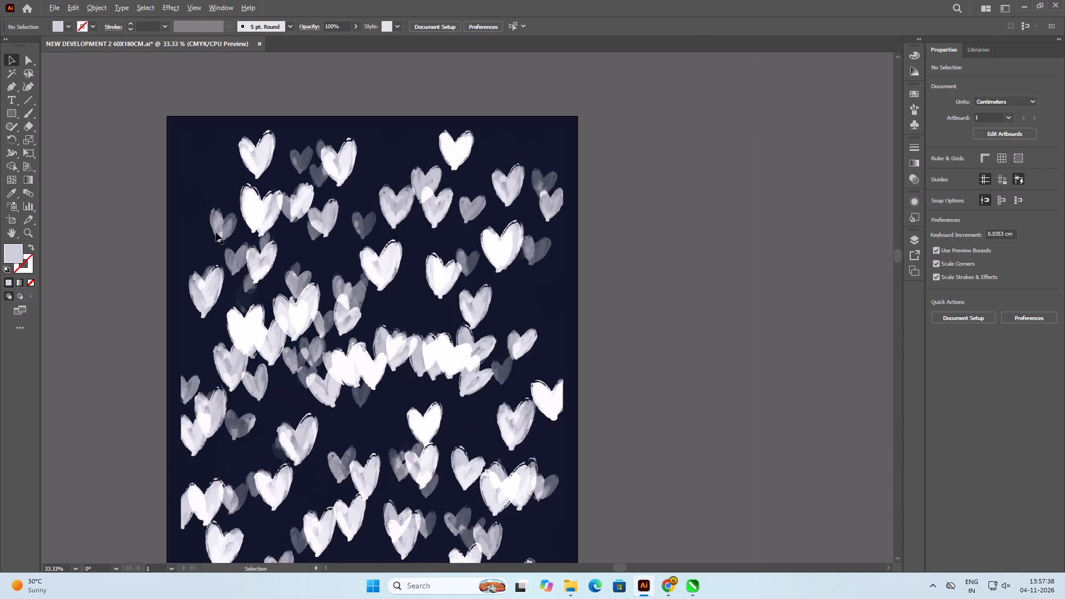
scroll(216, 232, "down", 18)
scroll(216, 232, "down", 5)
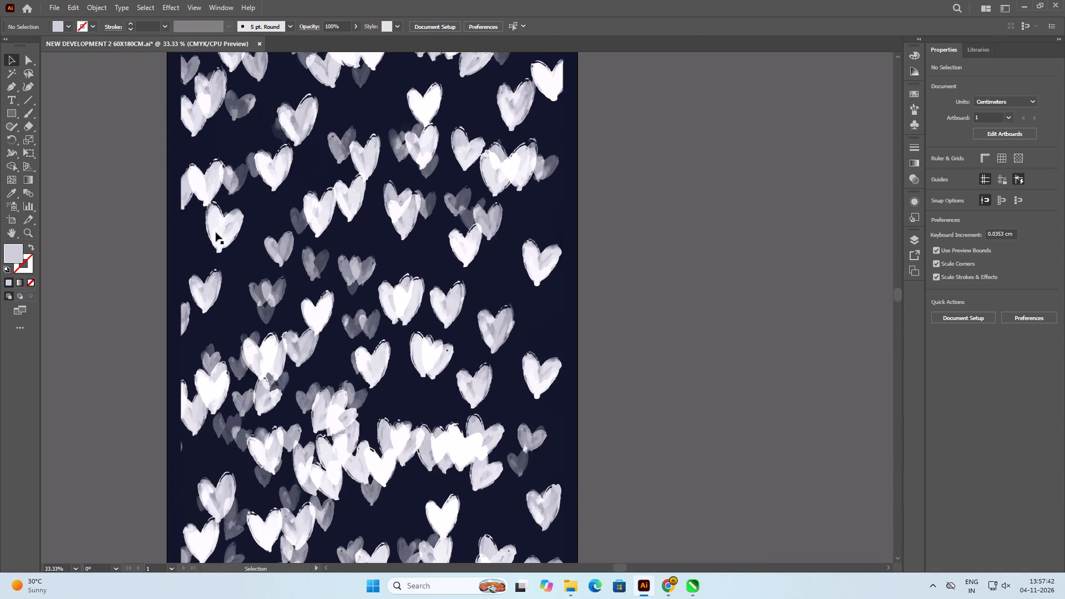
scroll(216, 232, "down", 5)
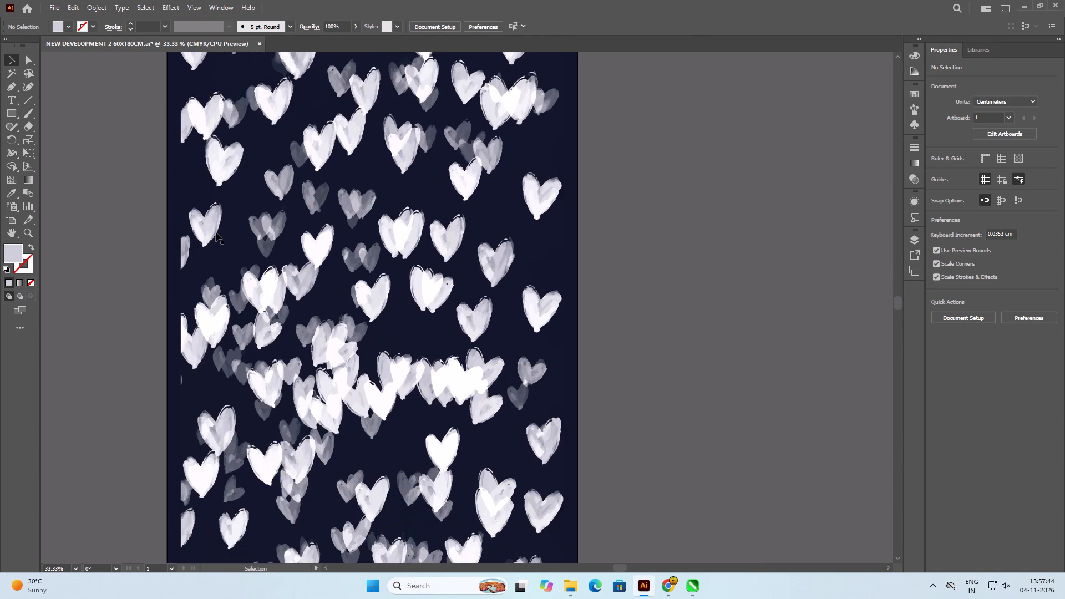
scroll(216, 232, "up", 15)
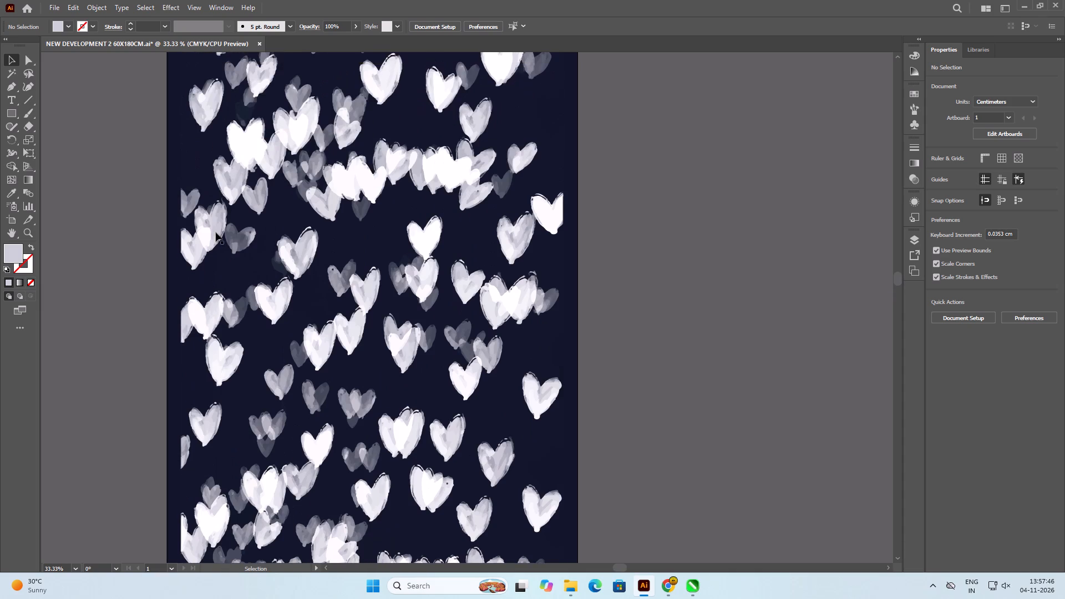
scroll(216, 232, "up", 12)
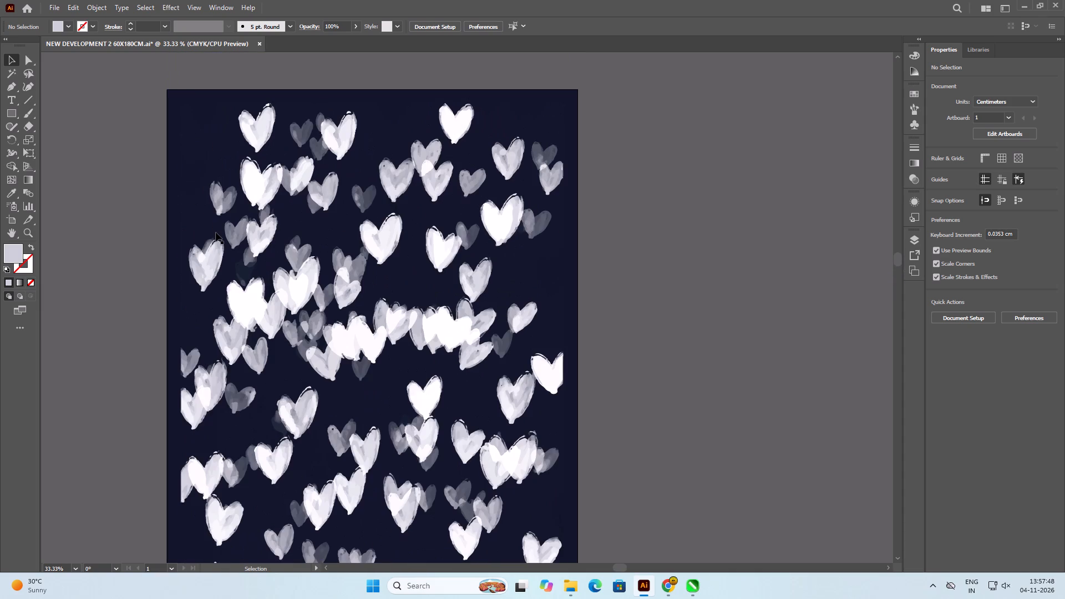
Place a copy of the grouped white heart from the right edge in the empty navy area near the pattern's top-left corner.
left_click(534, 546)
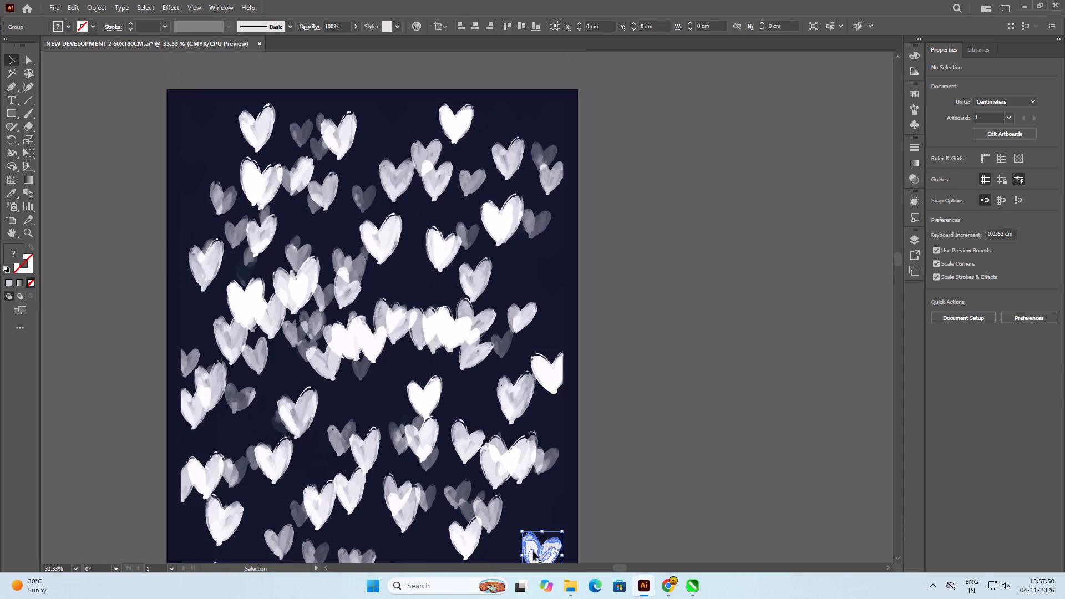
left_click_drag(533, 551, 248, 207, "alt")
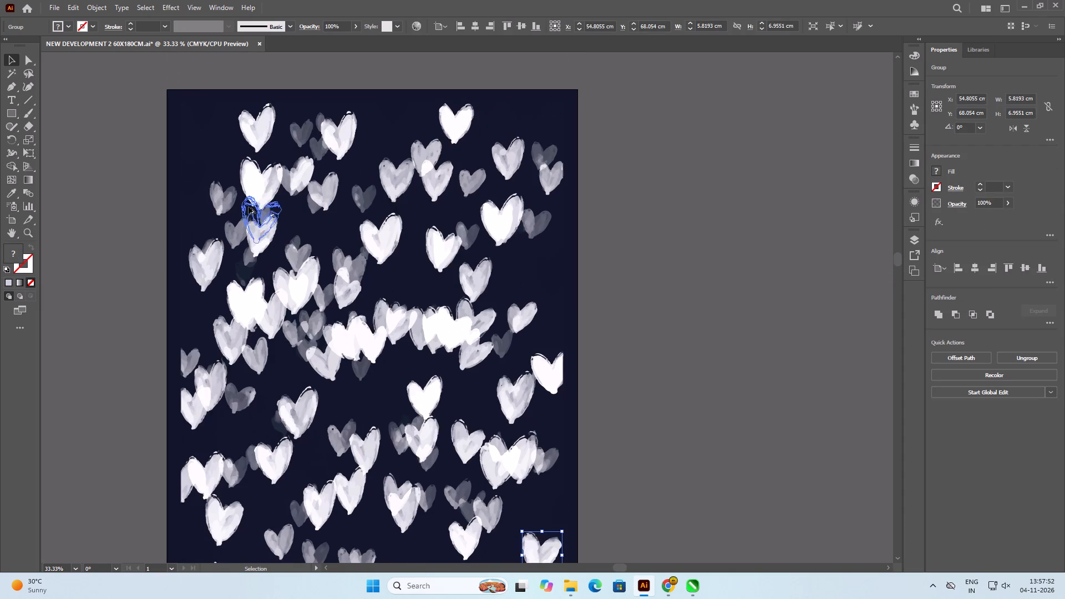
left_click_drag(248, 207, 194, 150, "alt")
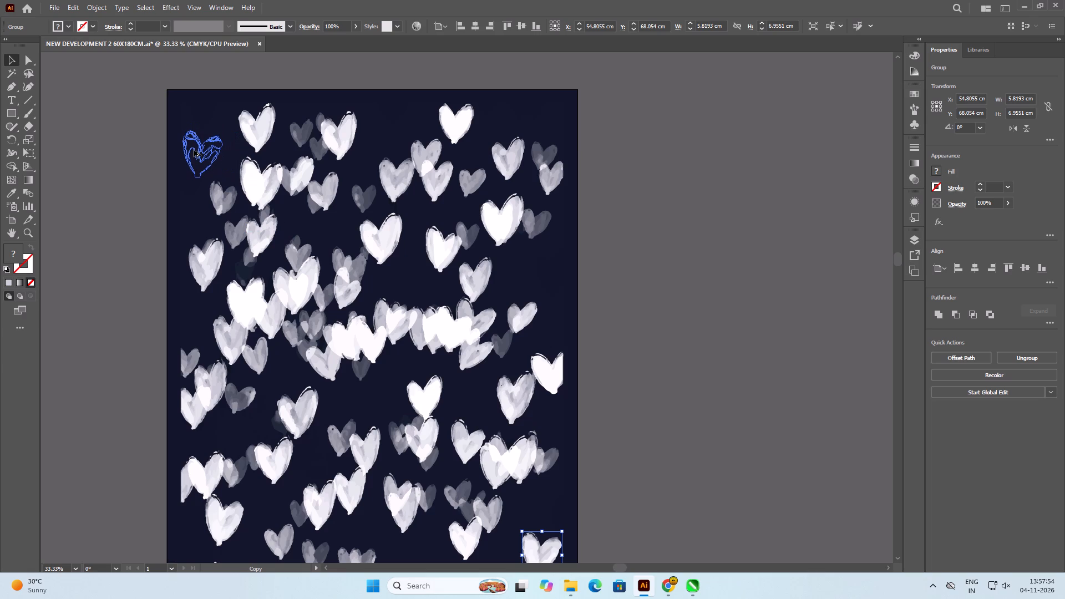
left_click_drag(194, 150, 201, 149, "alt")
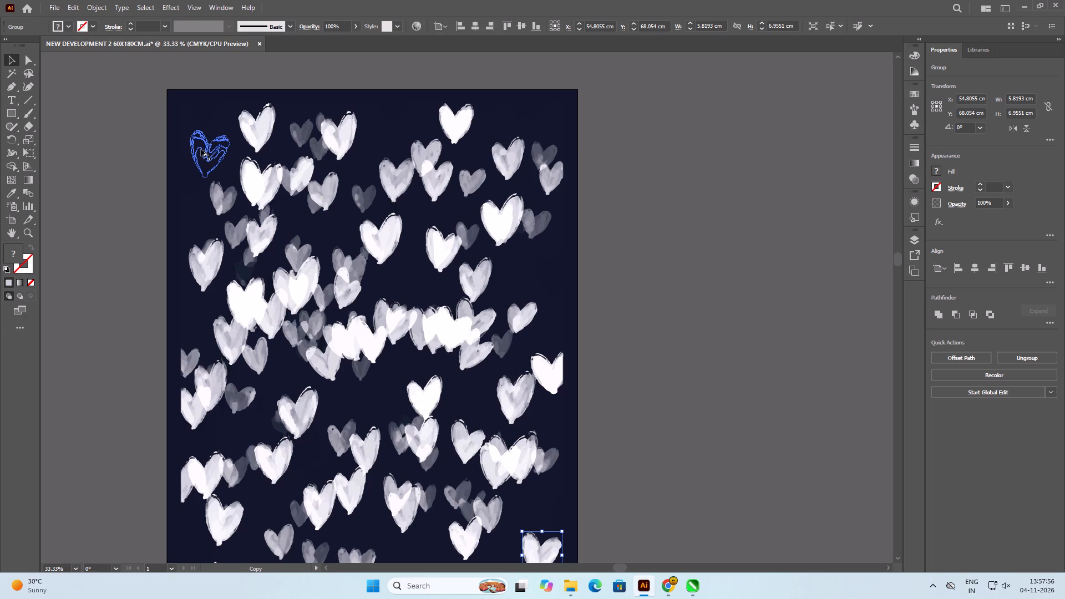
left_click(714, 269)
Save the heart pattern document.
scroll(422, 223, "down", 2)
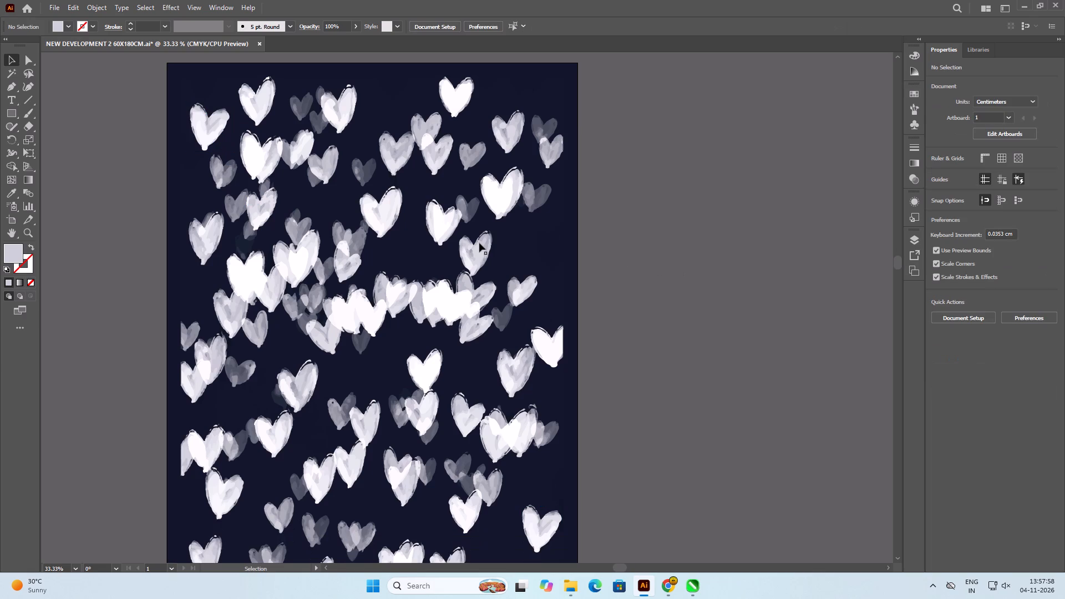
scroll(461, 252, "down", 5)
key("super+s")
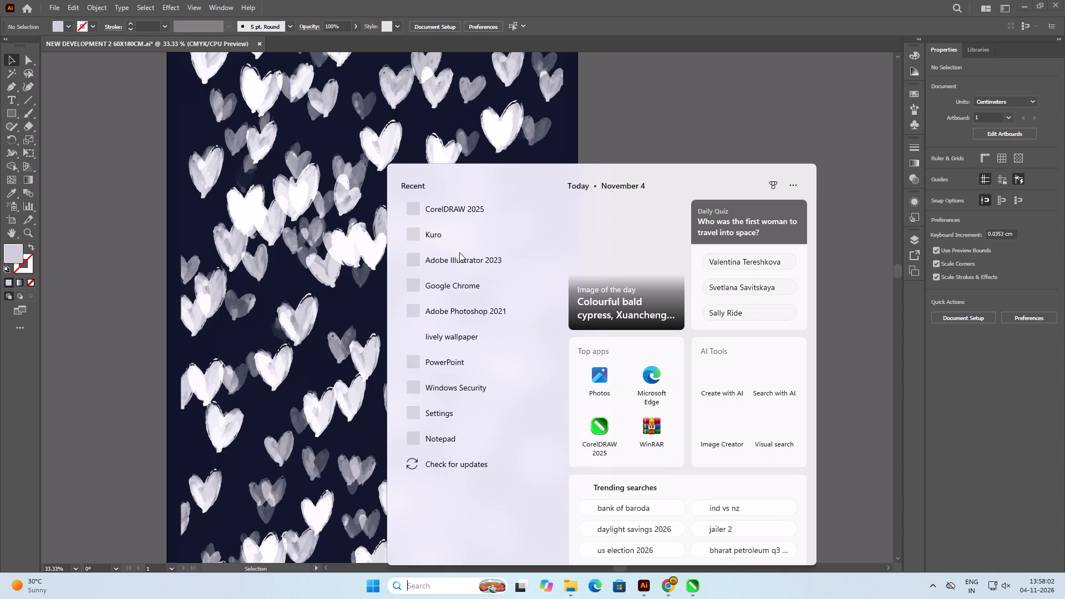
key("ctrl+s")
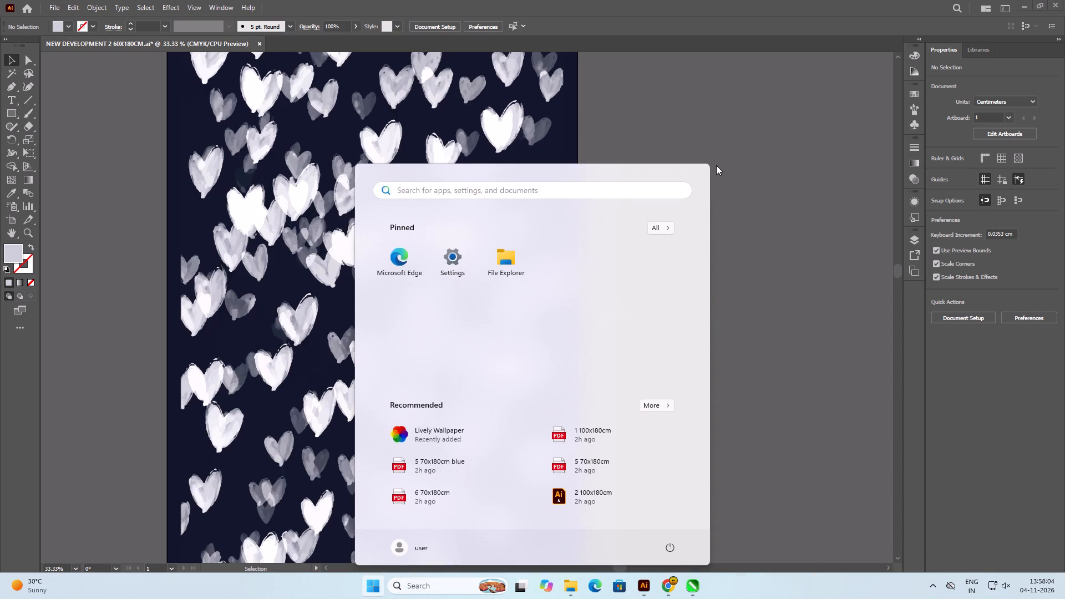
left_click(716, 165)
key("ctrl+s")
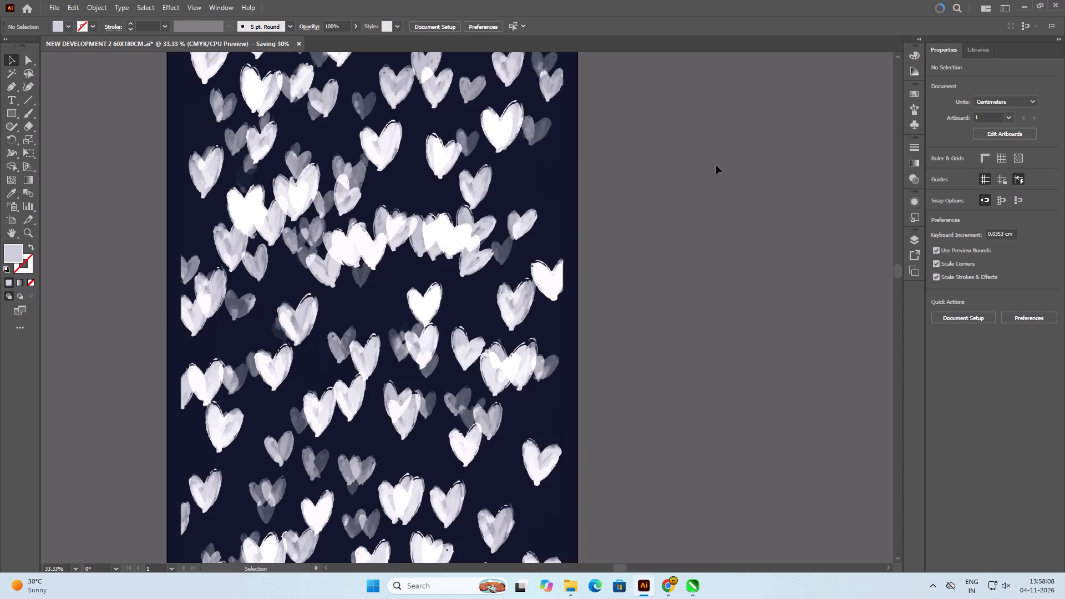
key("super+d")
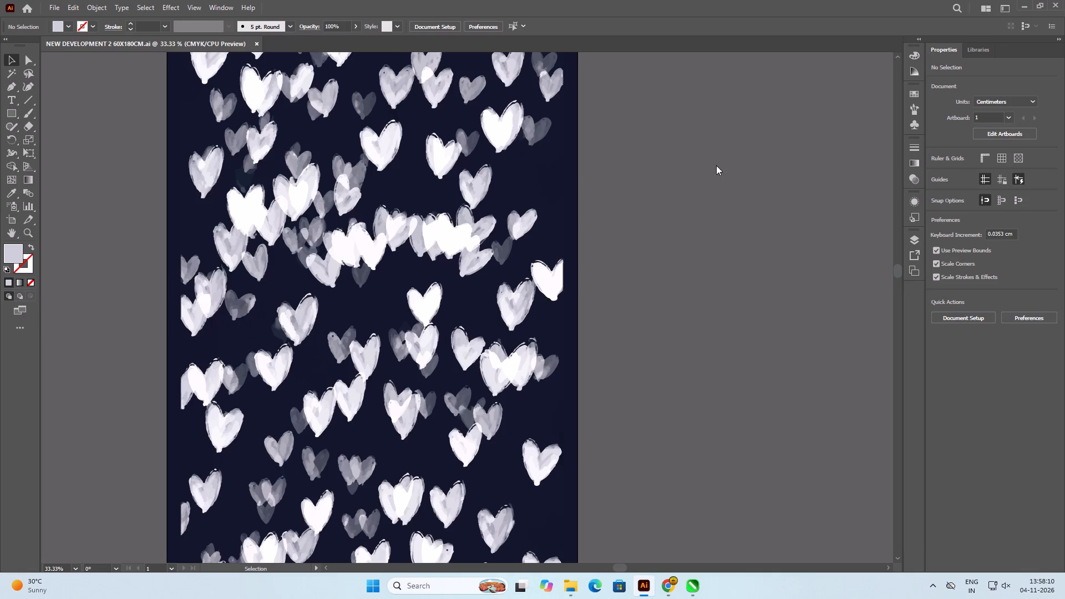
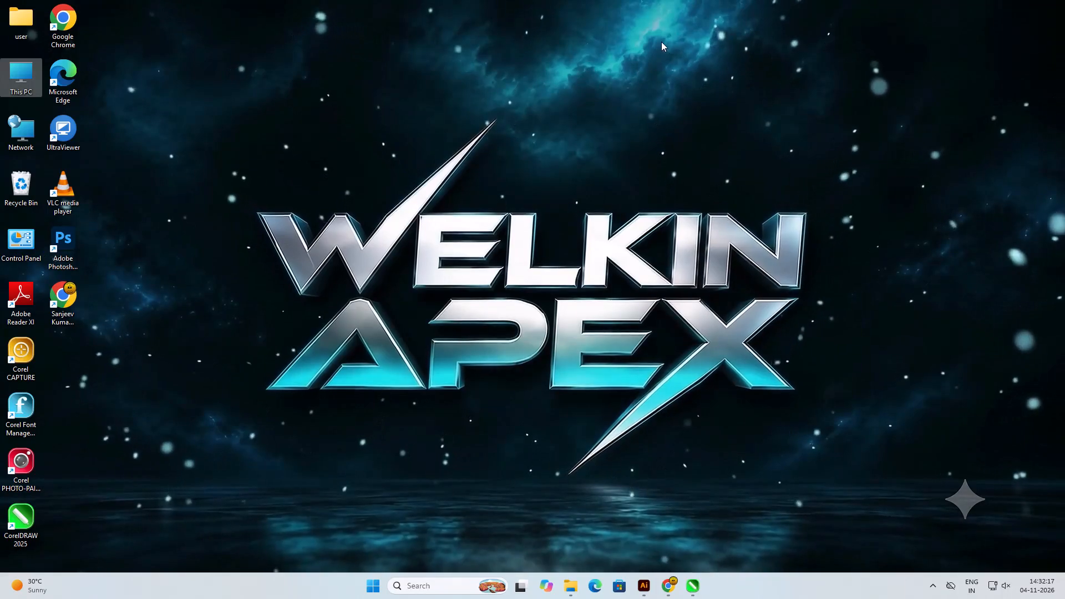
Switch to Illustrator with the 60x180 cm heart pattern document.
left_click(645, 588)
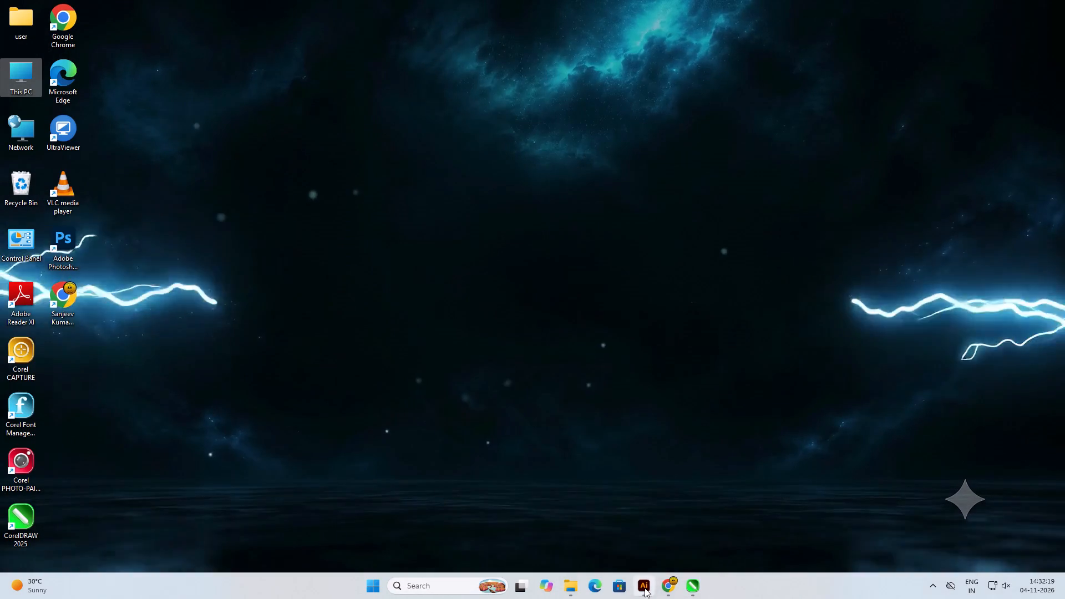
left_click(697, 598)
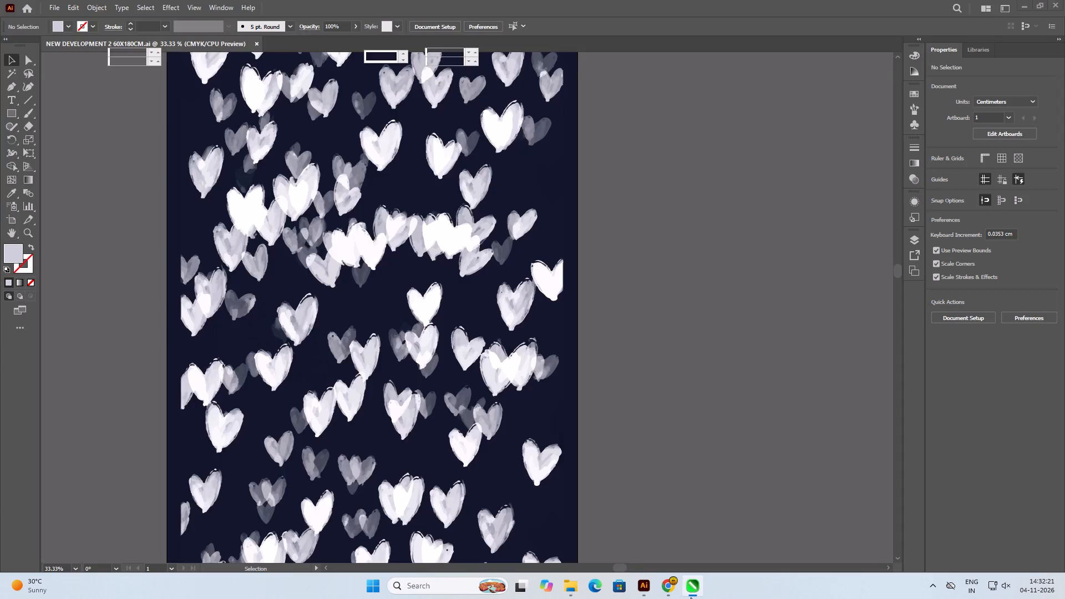
left_click(643, 587)
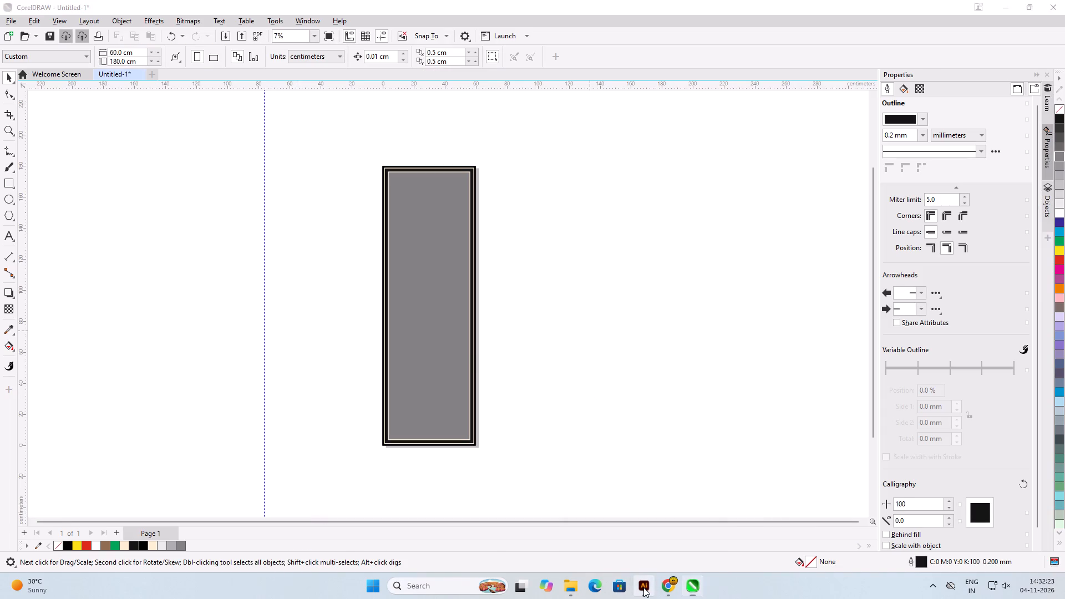
Delete the cut-off white heart on the pattern's right edge, leaving the background shapes and neighbouring heart out of the selection.
scroll(562, 296, "up", 1)
scroll(562, 288, "down", 2)
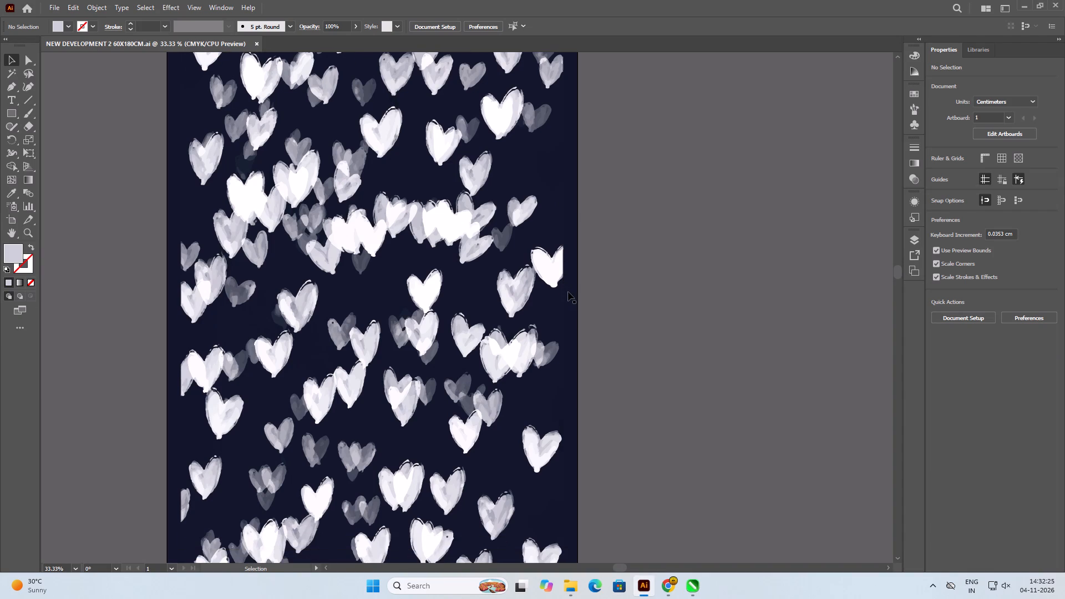
scroll(569, 294, "up", 1)
scroll(569, 295, "up", 2, "alt")
scroll(558, 231, "up", 2, "alt")
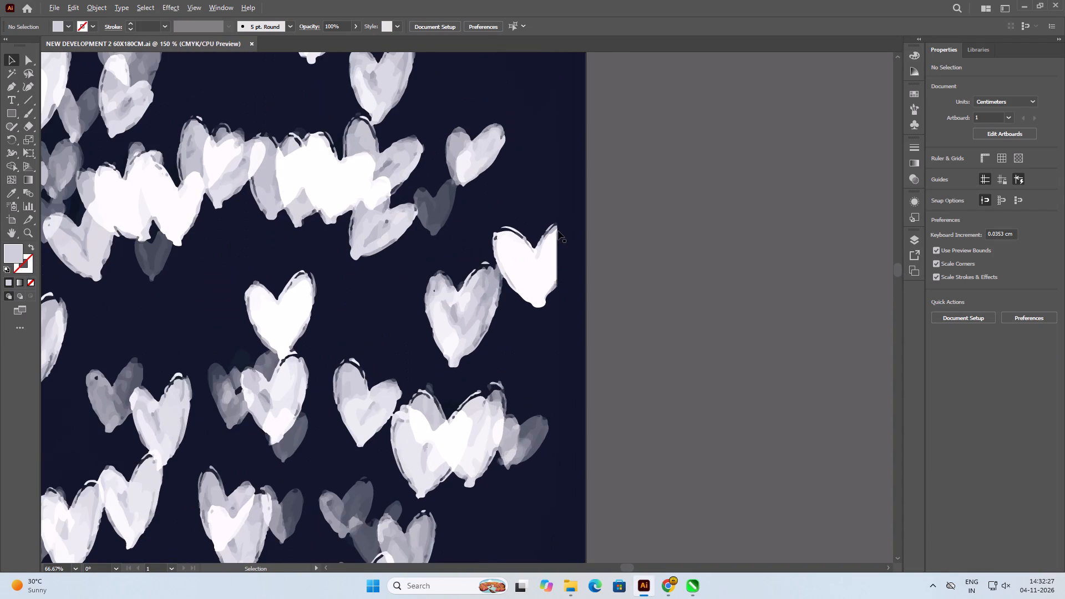
left_click(670, 222)
left_click_drag(668, 185, 465, 403)
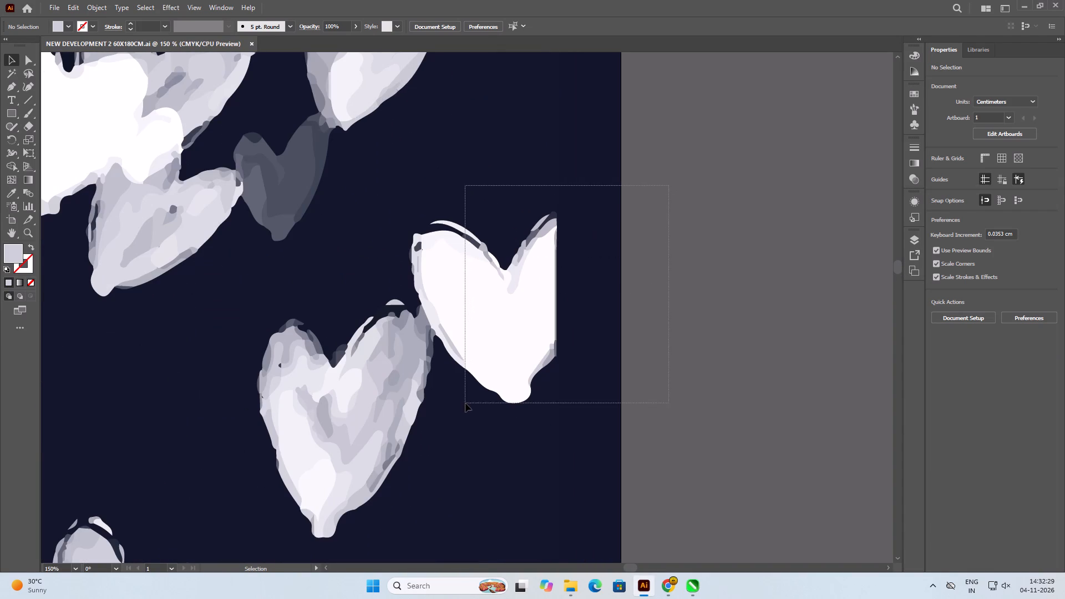
left_click_drag(465, 403, 438, 408)
left_click_drag(438, 408, 437, 408)
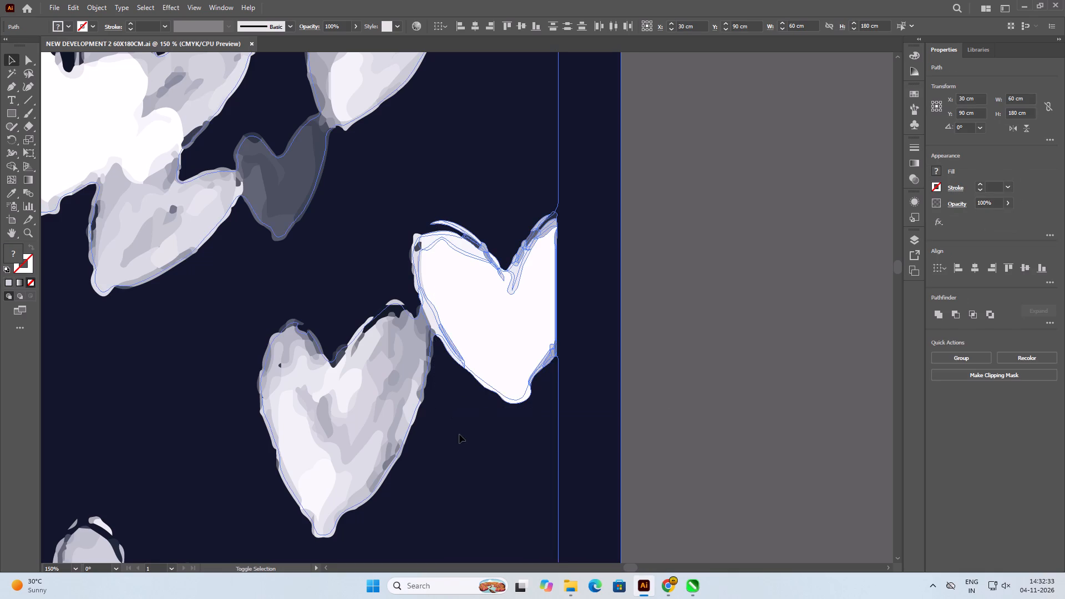
left_click(459, 434, "shift")
left_click(600, 211, "shift")
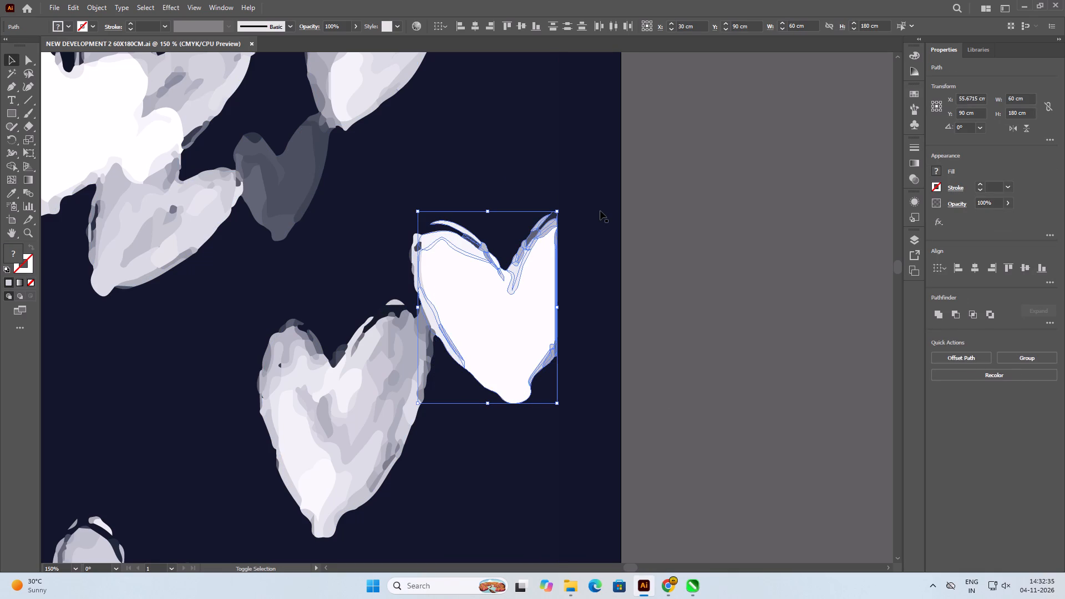
key("Delete")
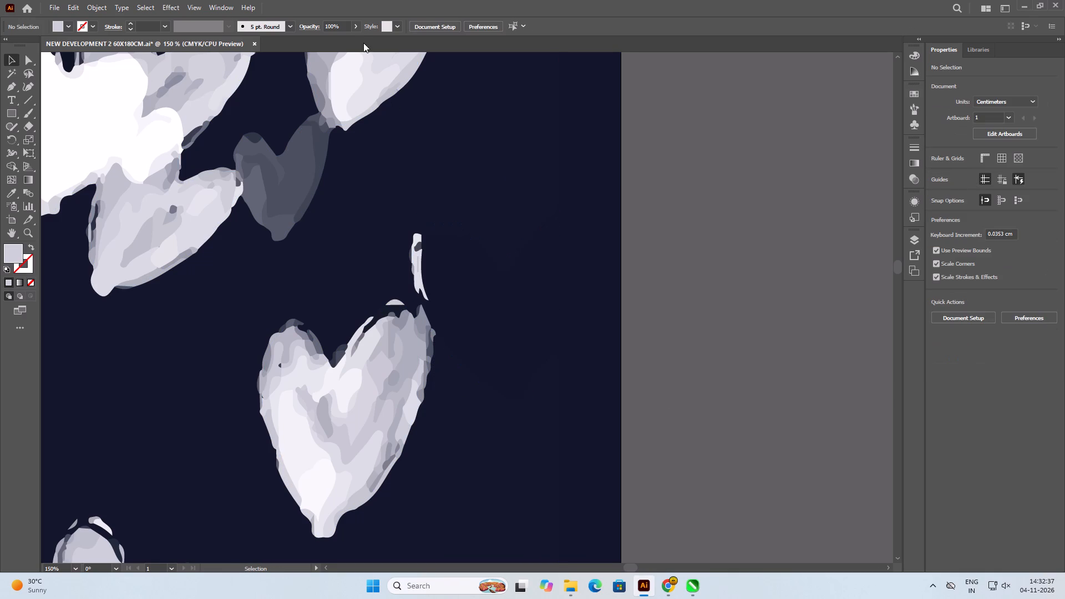
Delete the leftover white and grey slivers of the removed right-edge heart, one by one.
scroll(346, 220, "up", 3, "alt")
left_click(510, 316)
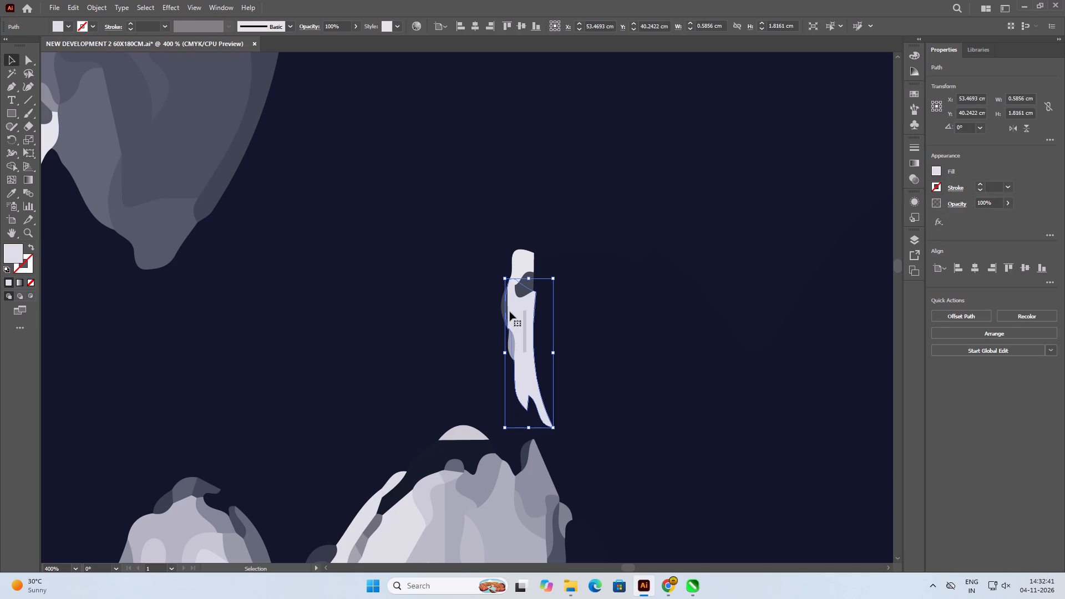
key("Delete")
left_click(525, 322)
key("Delete")
left_click(525, 287)
key("Delete")
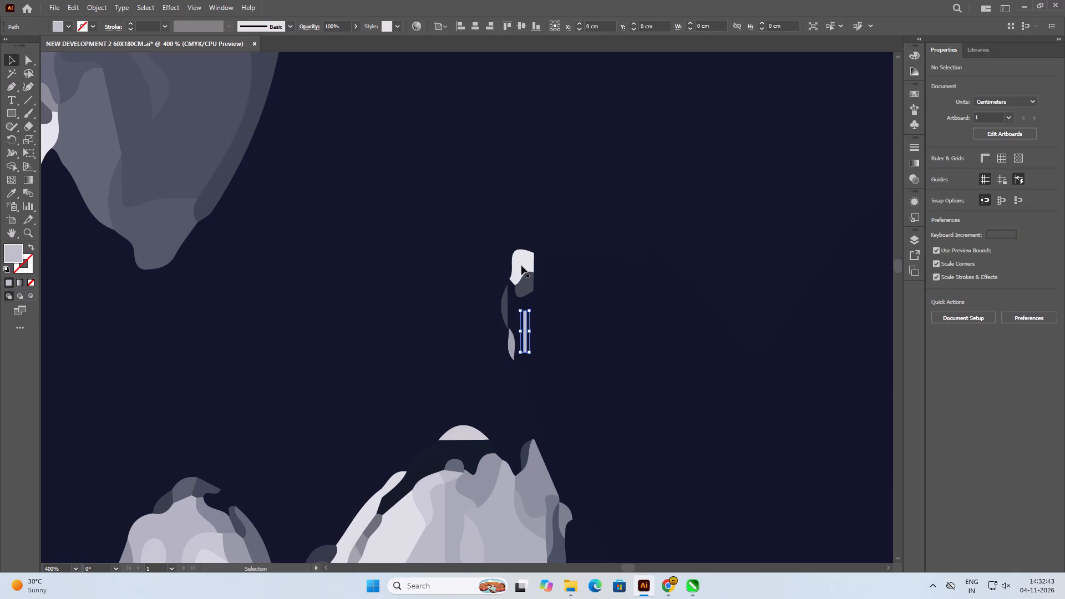
left_click(521, 265)
key("Delete")
left_click(505, 312)
key("Delete")
left_click(512, 339)
key("Delete")
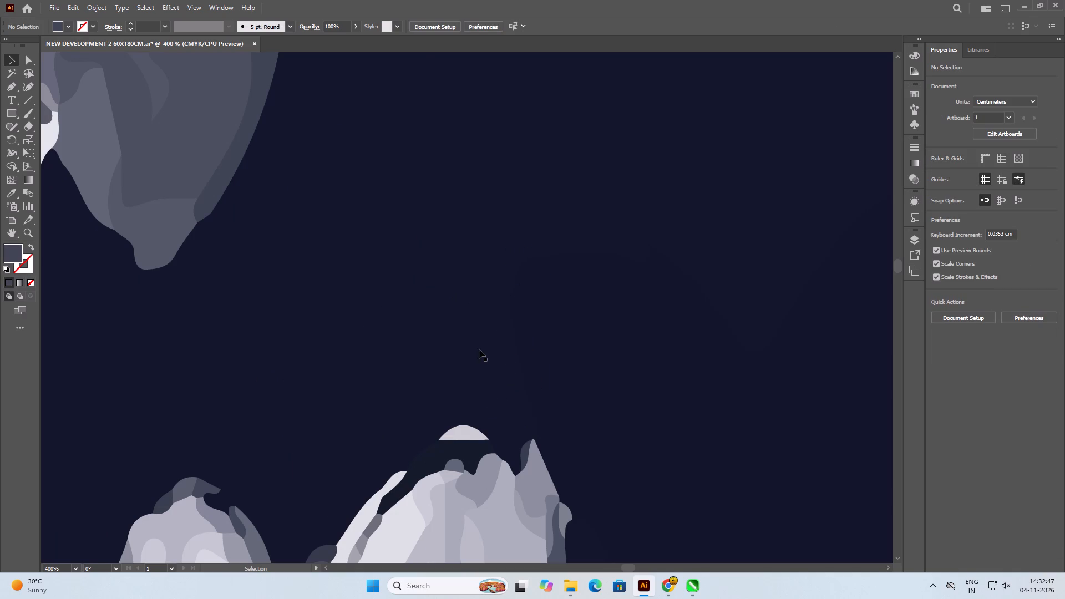
Look over the pattern from top to lower part for remaining cut-off hearts along its edges.
scroll(489, 352, "down", 4, "alt")
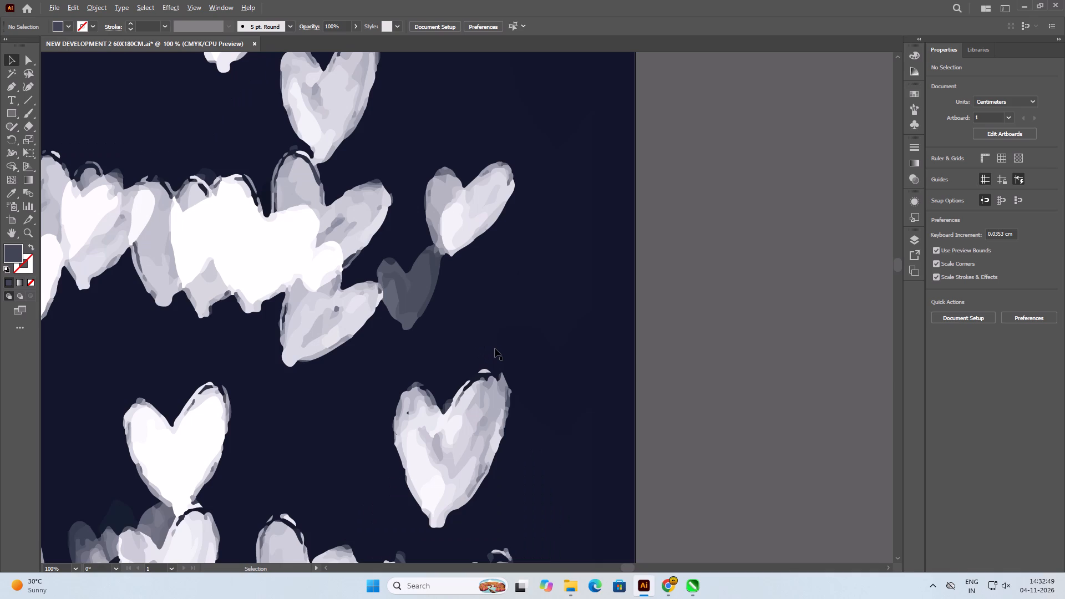
scroll(495, 348, "down", 3, "alt")
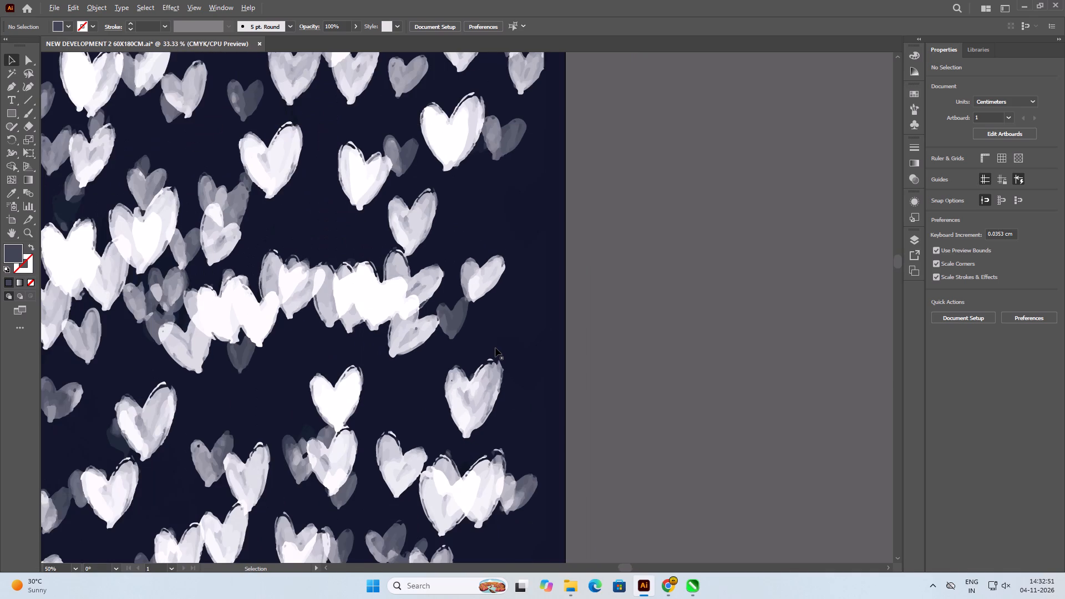
scroll(515, 143, "down", 1, "alt")
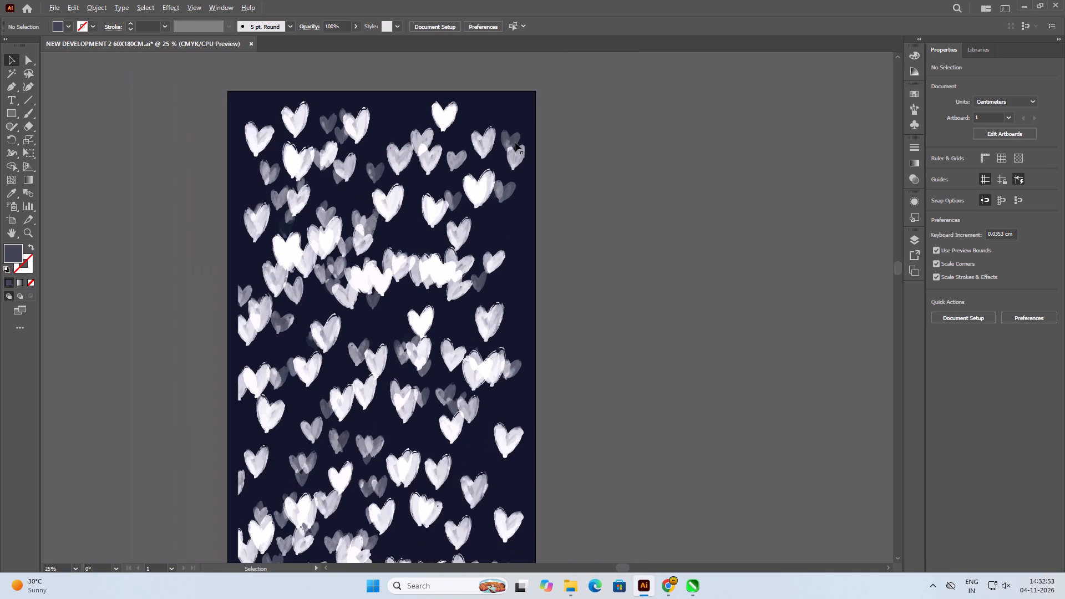
scroll(505, 166, "down", 13)
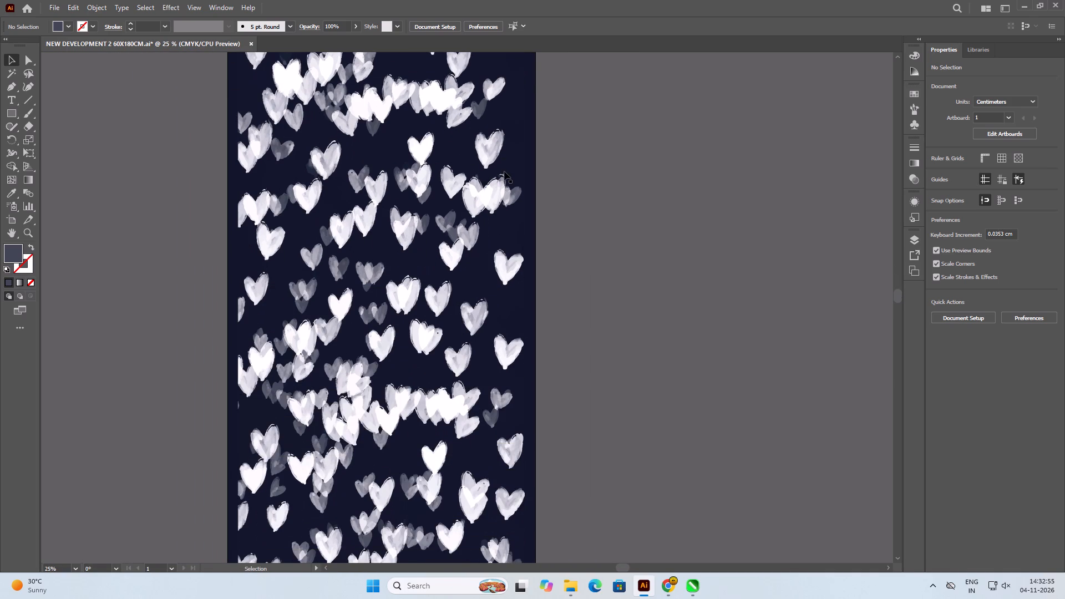
scroll(462, 257, "up", 1)
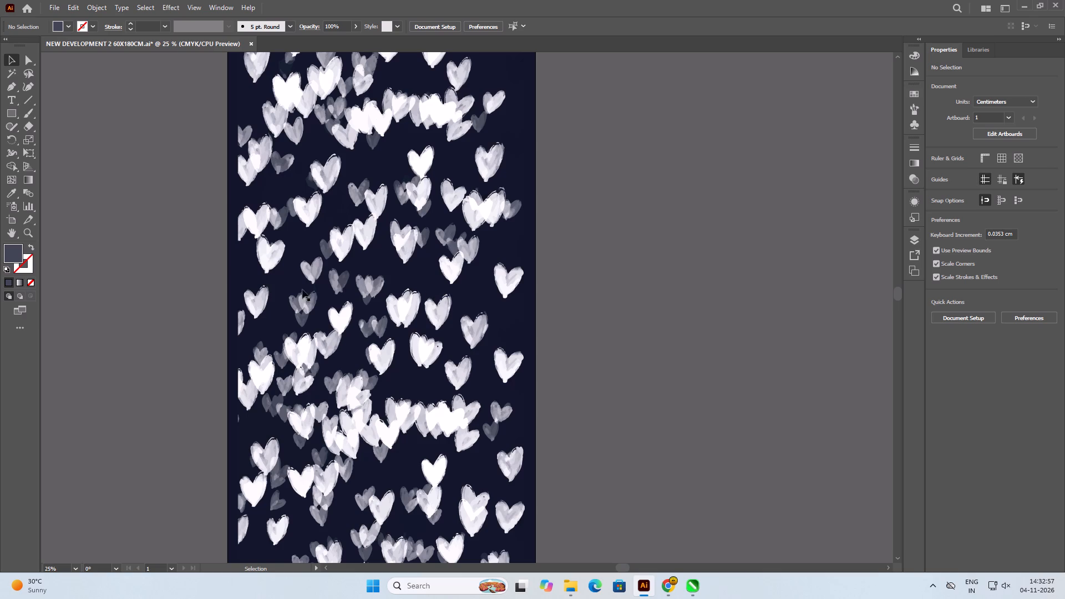
scroll(361, 280, "up", 1, "alt")
scroll(279, 283, "down", 2)
scroll(279, 287, "up", 1)
scroll(279, 287, "down", 18)
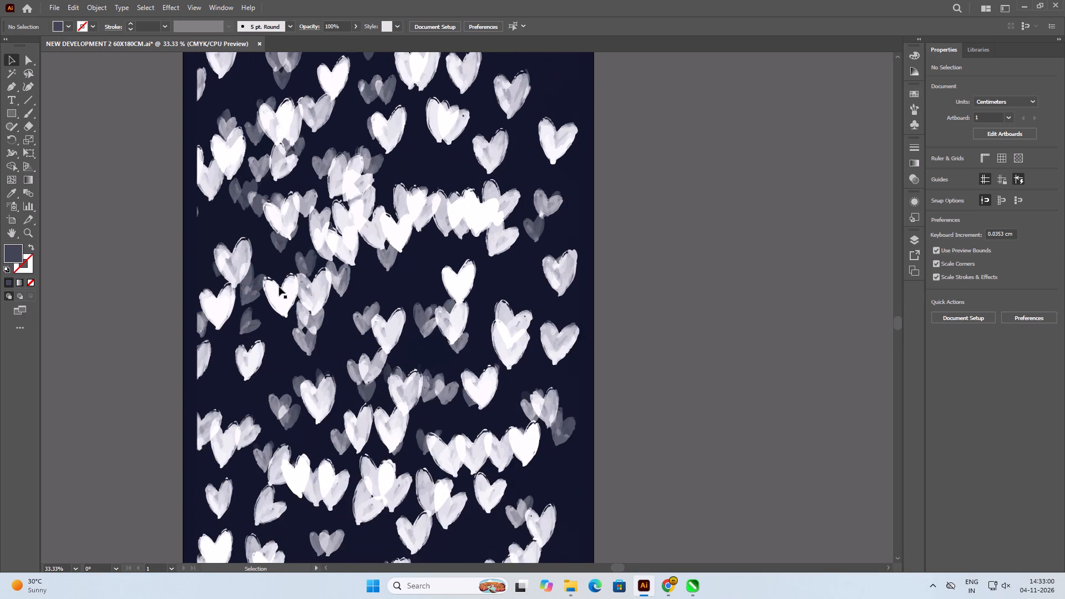
scroll(279, 287, "up", 7)
scroll(164, 218, "up", 18)
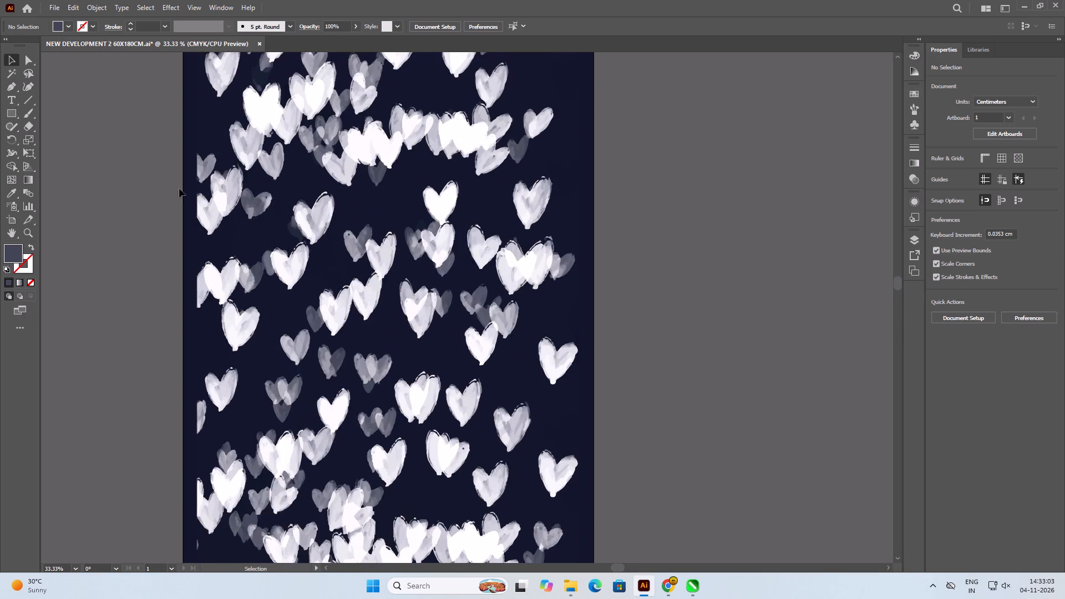
scroll(200, 151, "up", 16)
scroll(200, 151, "down", 9)
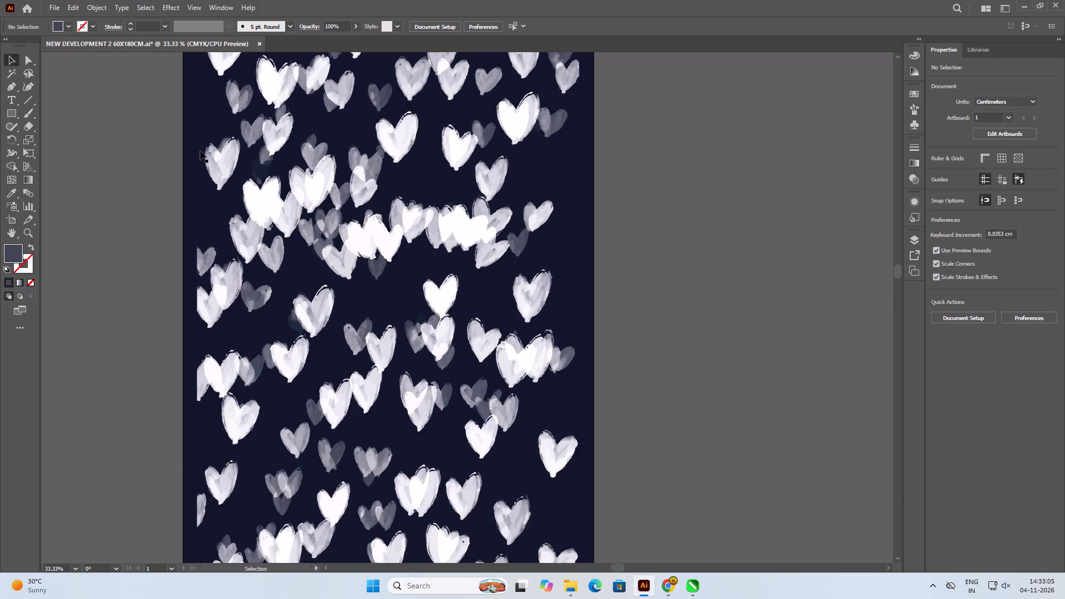
Delete the cut-off grey heart on the upper left edge, leaving the background shapes out of the selection.
scroll(195, 275, "up", 4, "alt")
scroll(200, 121, "up", 1, "alt")
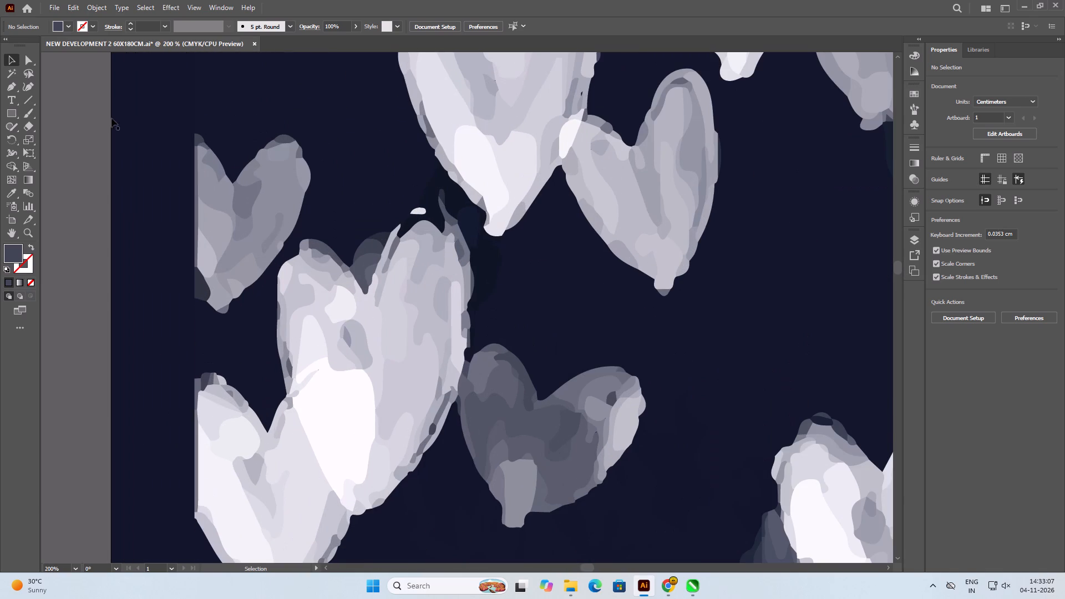
left_click_drag(96, 114, 313, 233)
left_click(341, 206, "shift")
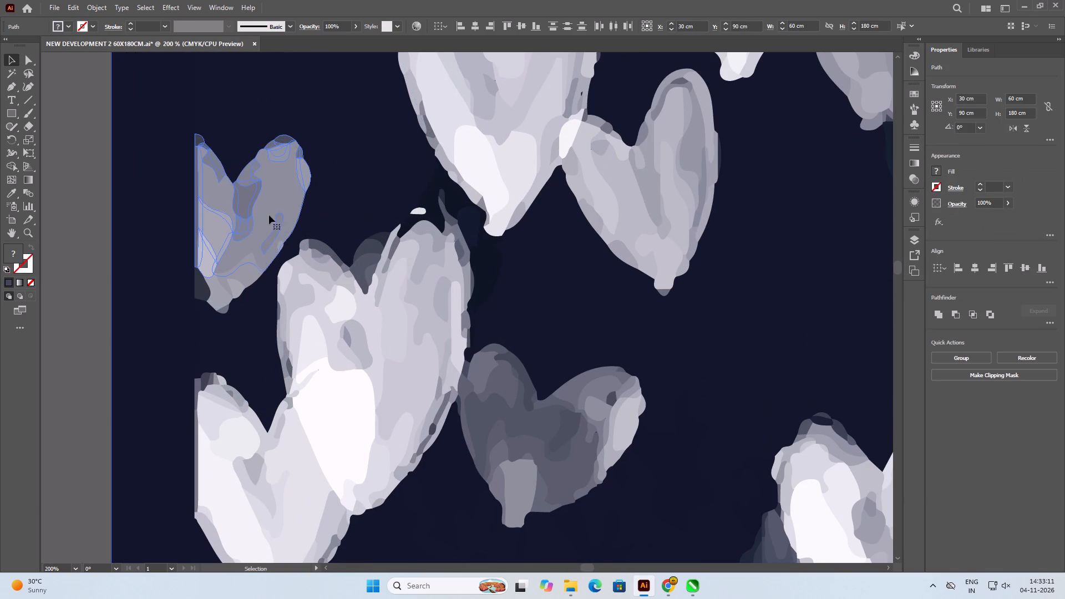
left_click(121, 240, "shift")
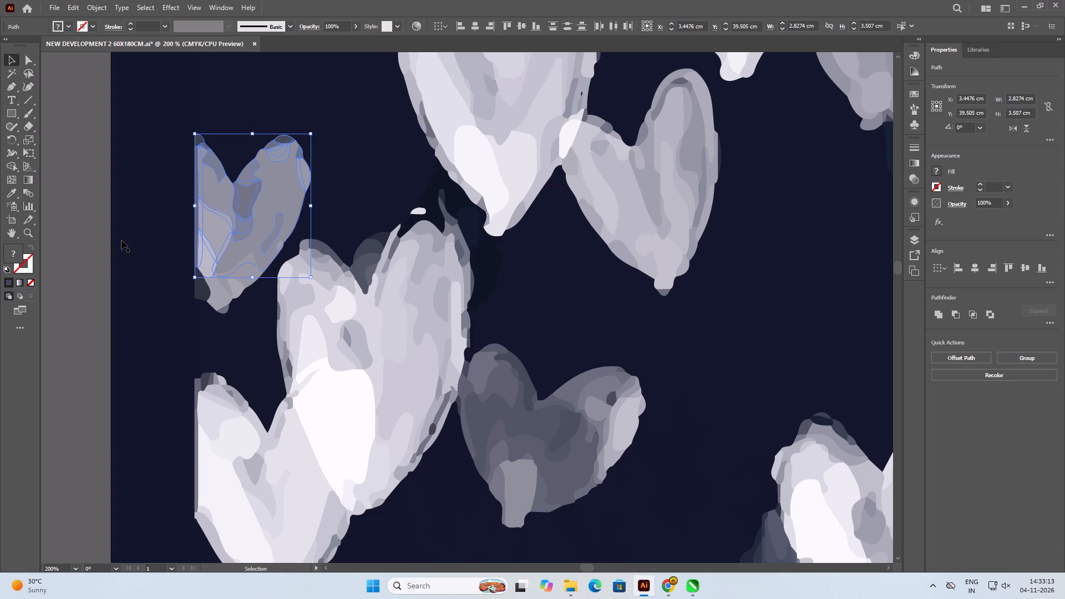
key("Delete")
Delete the leftover grey fragments of the removed left-edge heart, including the small speck beside the neighbouring heart.
left_click(200, 282)
key("Delete")
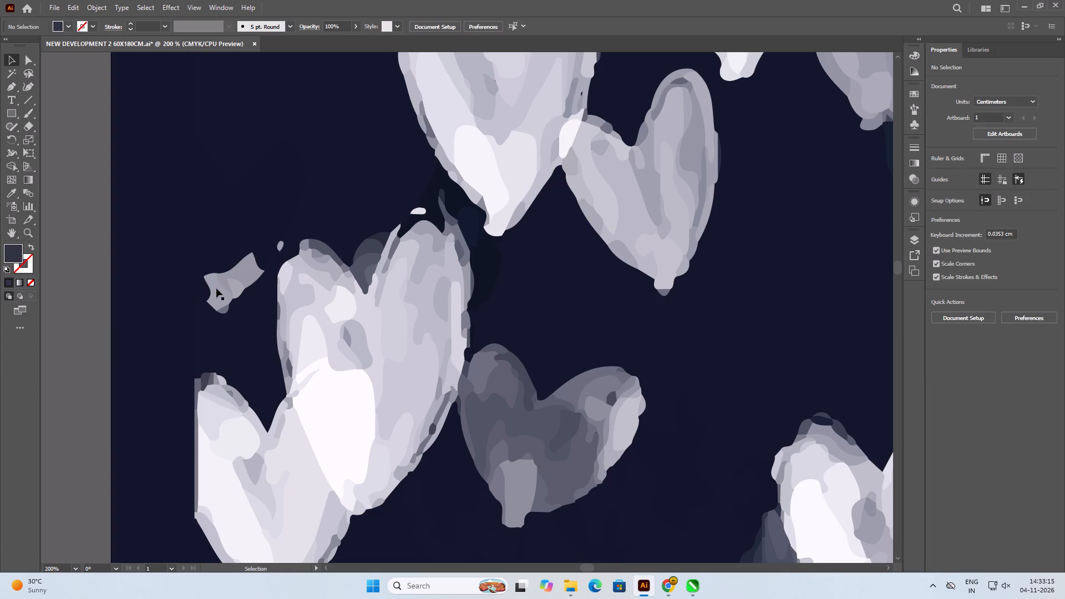
left_click(219, 291)
key("Delete")
left_click(224, 281)
key("Delete")
left_click(237, 286)
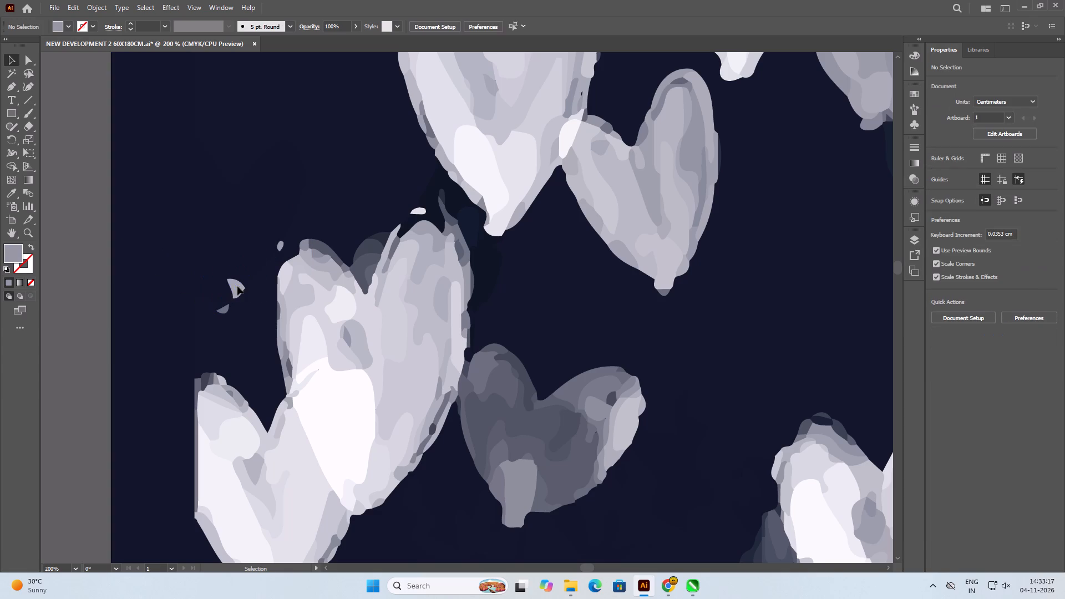
key("Delete")
left_click(226, 312)
key("Delete")
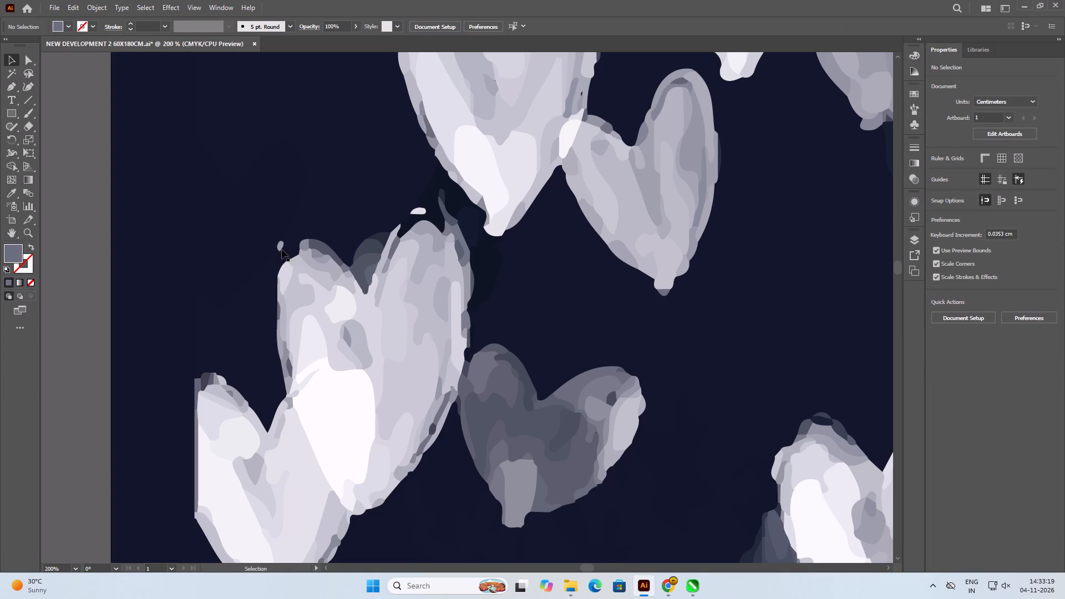
left_click(280, 247)
key("Delete")
Delete the loose white and grey slivers above the right lobe of the neighbouring whole heart.
left_click(421, 212)
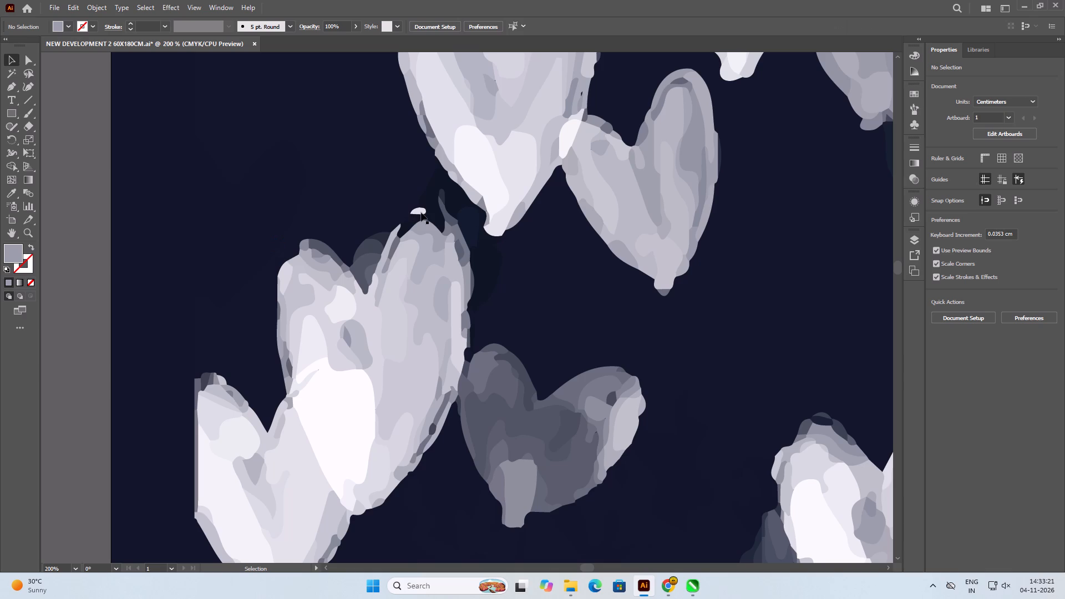
key("Delete")
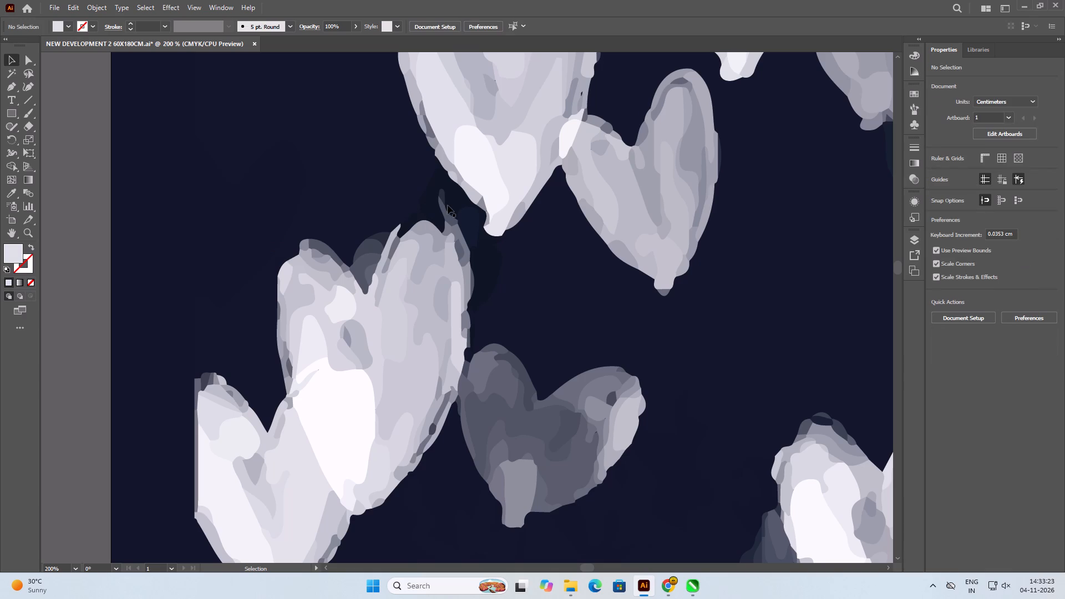
left_click(442, 208)
key("Delete")
left_click(443, 197)
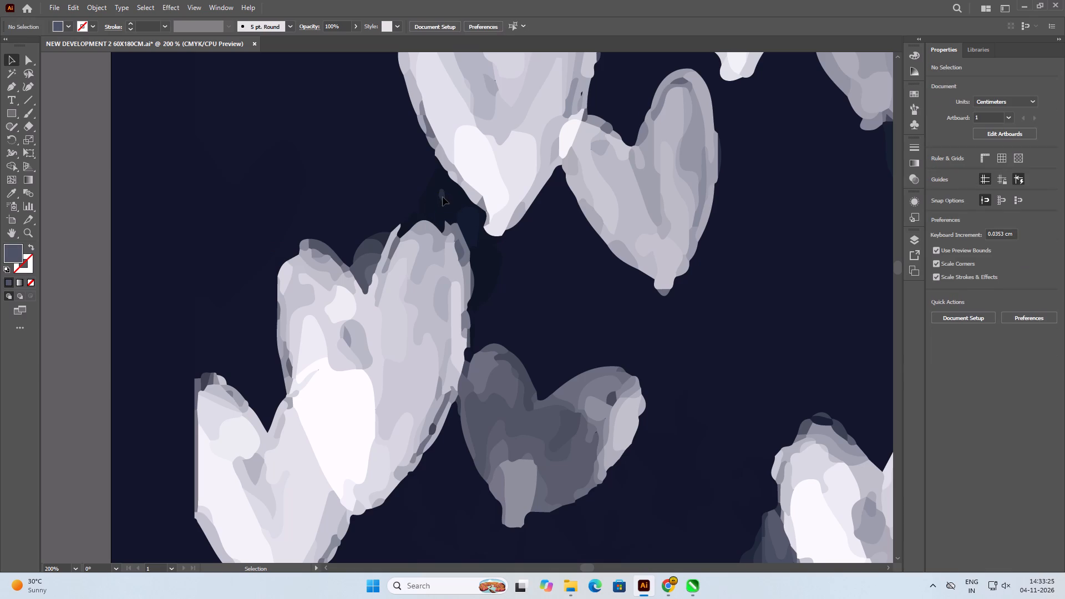
key("Delete")
Delete the loose grey slivers along the outer edge of the whole heart's right lobe, above the dark grey heart.
left_click(465, 223)
key("Delete")
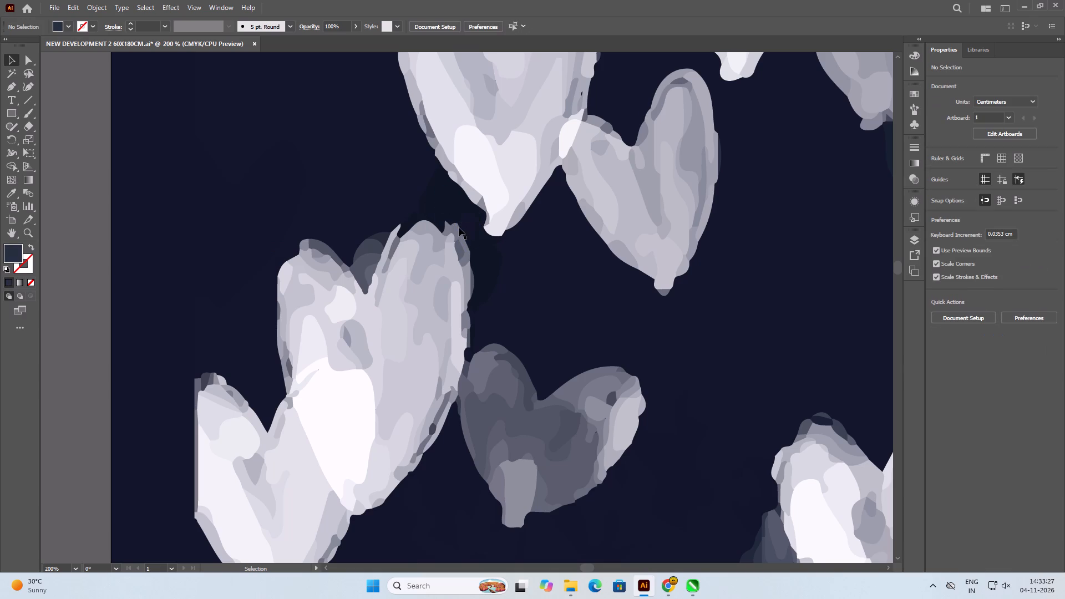
left_click(457, 230)
key("Delete")
left_click(448, 229)
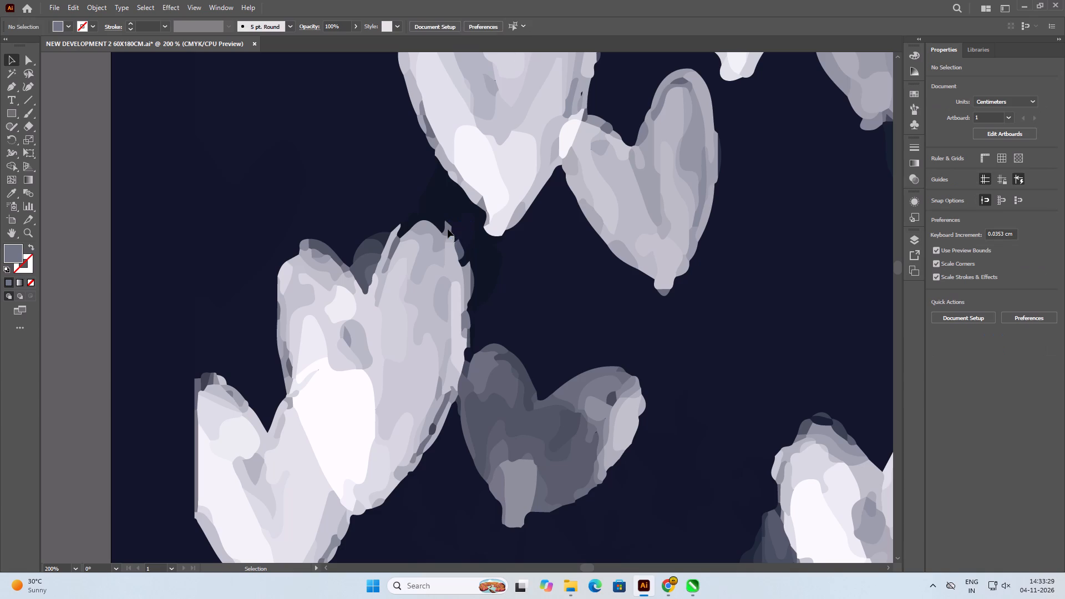
key("Delete")
scroll(474, 225, "down", 5)
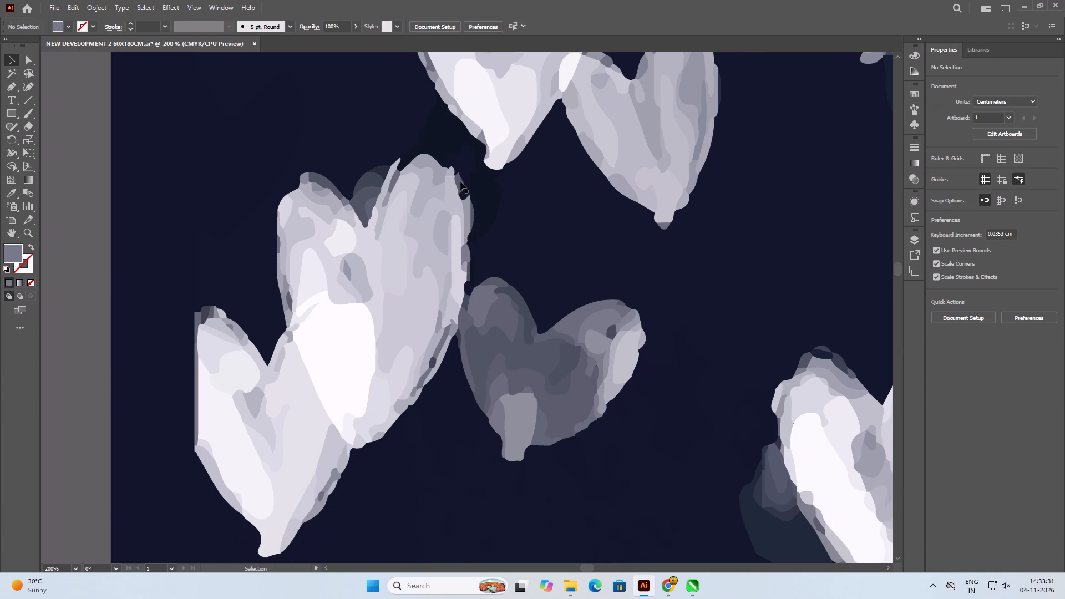
left_click(460, 181)
key("Delete")
left_click(469, 215)
key("Delete")
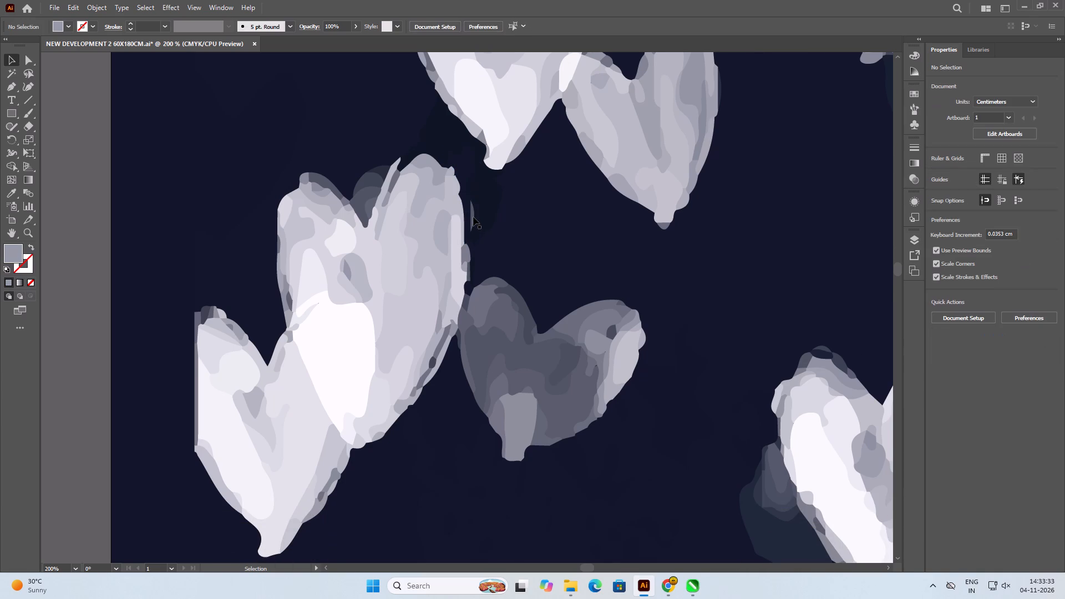
left_click(473, 216)
key("Delete")
Delete the cut-off white heart on the left edge that overlaps the whole heart, keeping the background shapes out of the selection.
scroll(487, 210, "down", 6)
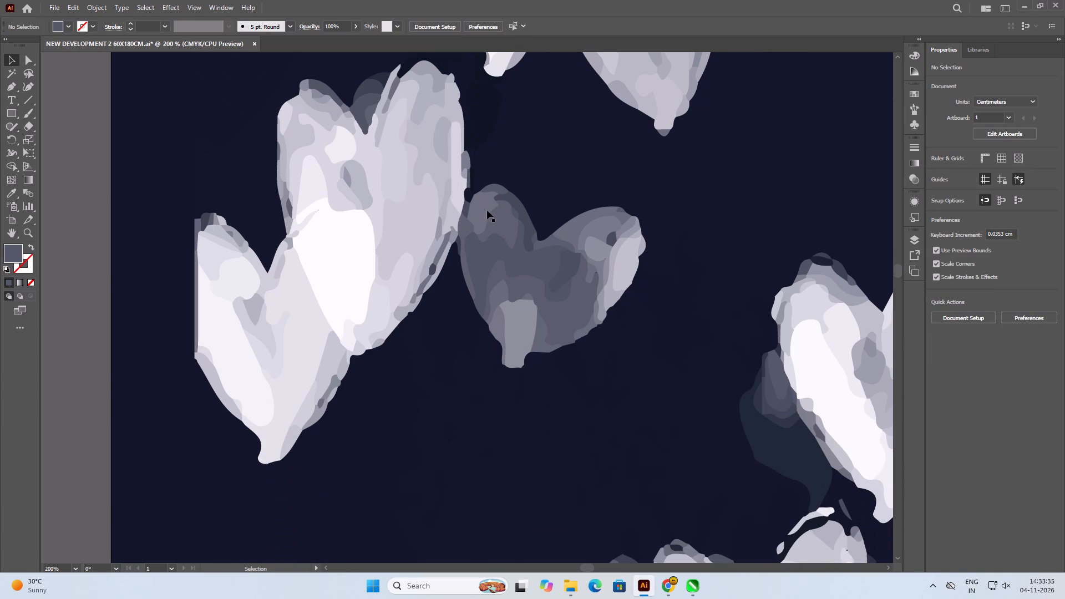
scroll(270, 197, "down", 2)
left_click_drag(105, 186, 239, 366)
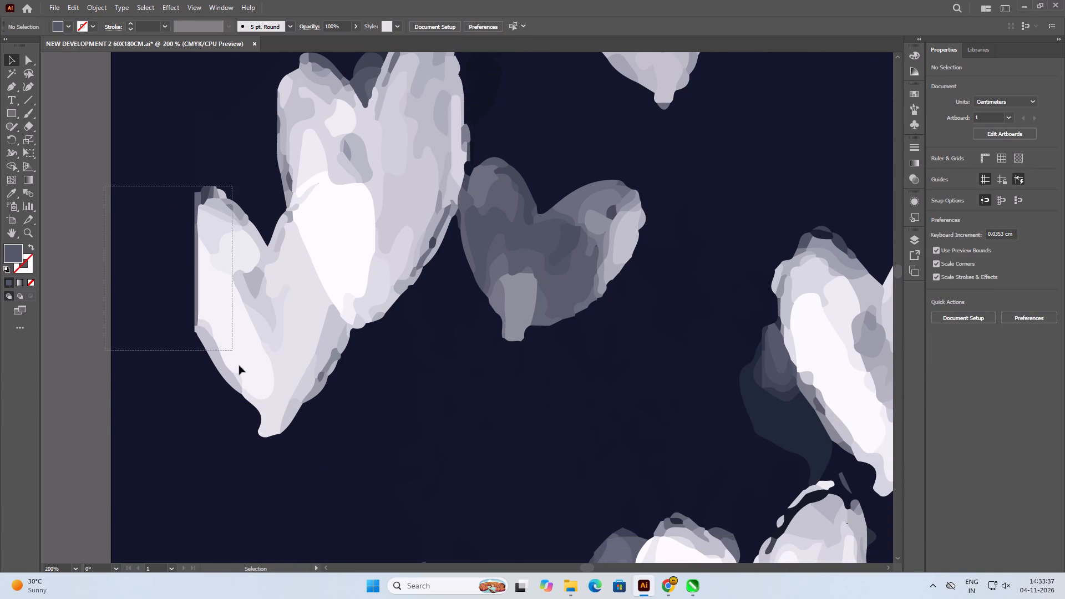
left_click_drag(239, 366, 278, 460)
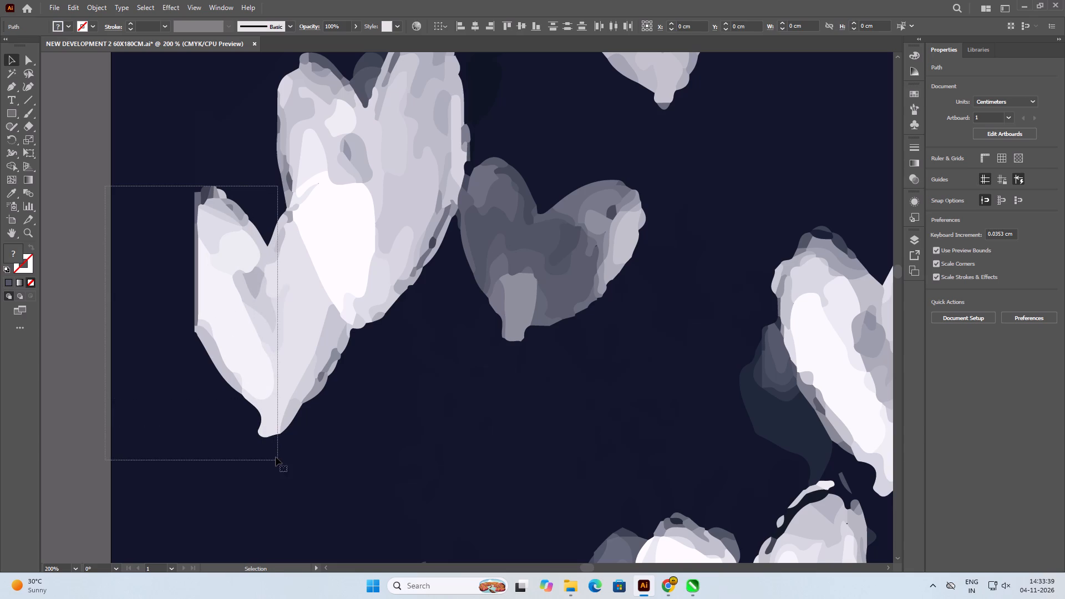
left_click(168, 157, "shift")
left_click(227, 156, "shift")
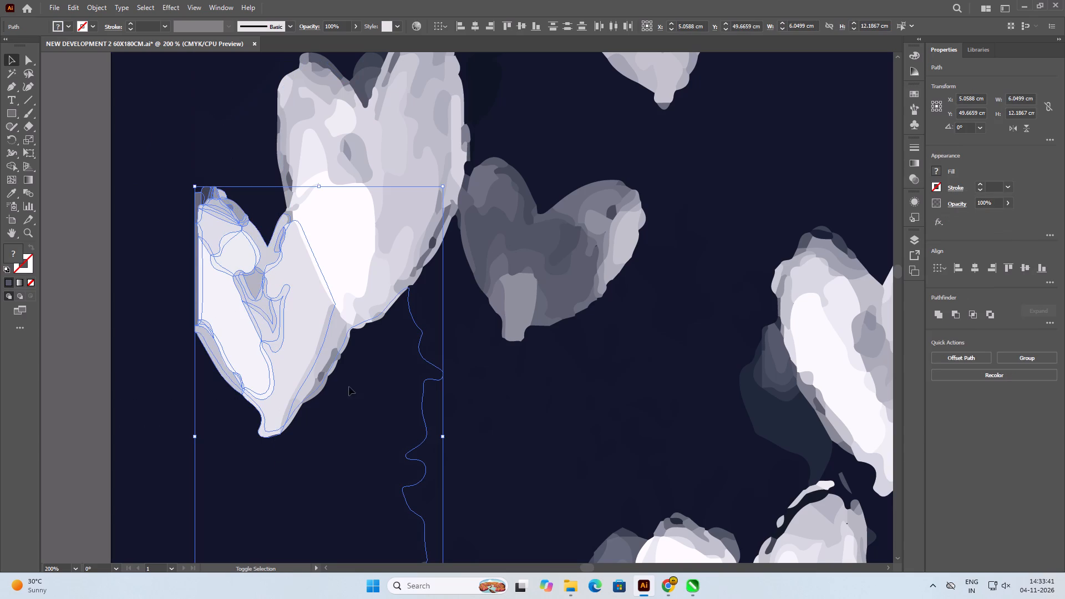
left_click(369, 425, "shift")
key("Delete")
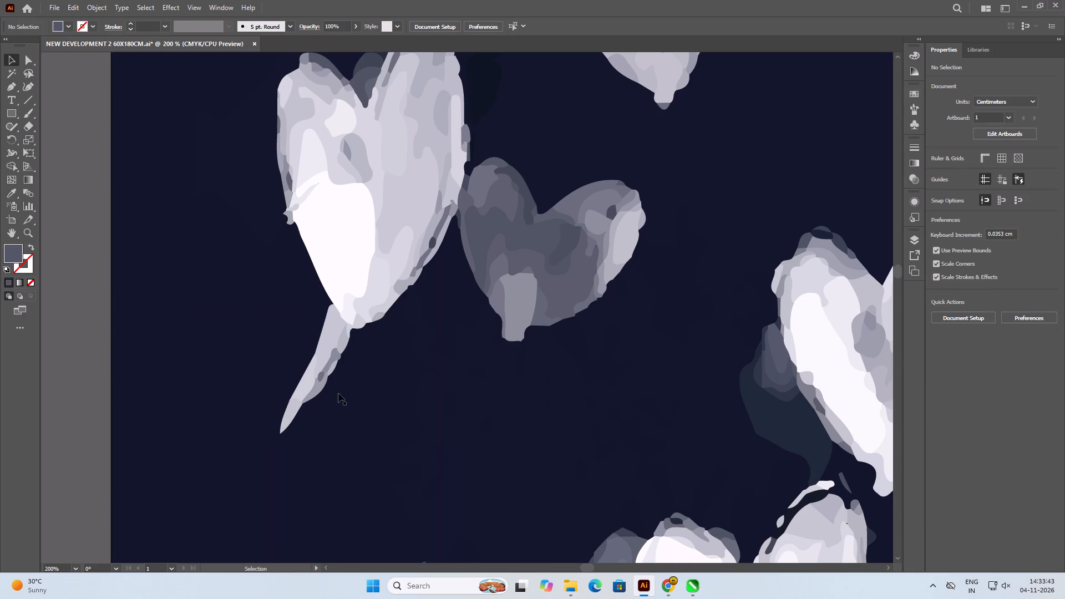
Delete the removed heart's leftover grey pieces trailing below the neighbouring whole heart's tip and the fragment on its left side.
left_click(329, 346)
key("Delete")
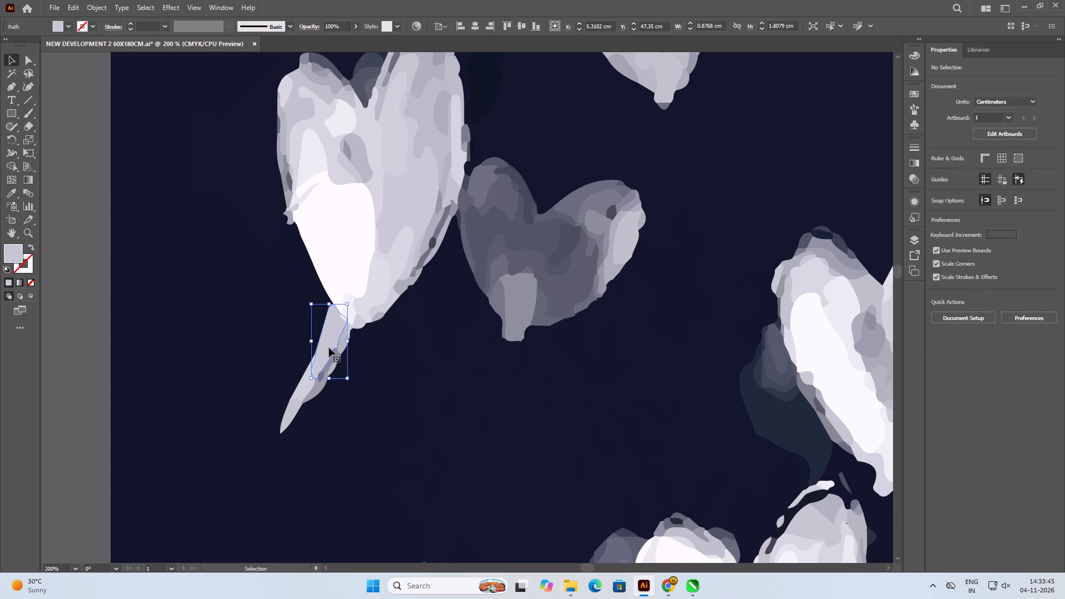
left_click(308, 386)
key("Delete")
left_click(295, 405)
key("Delete")
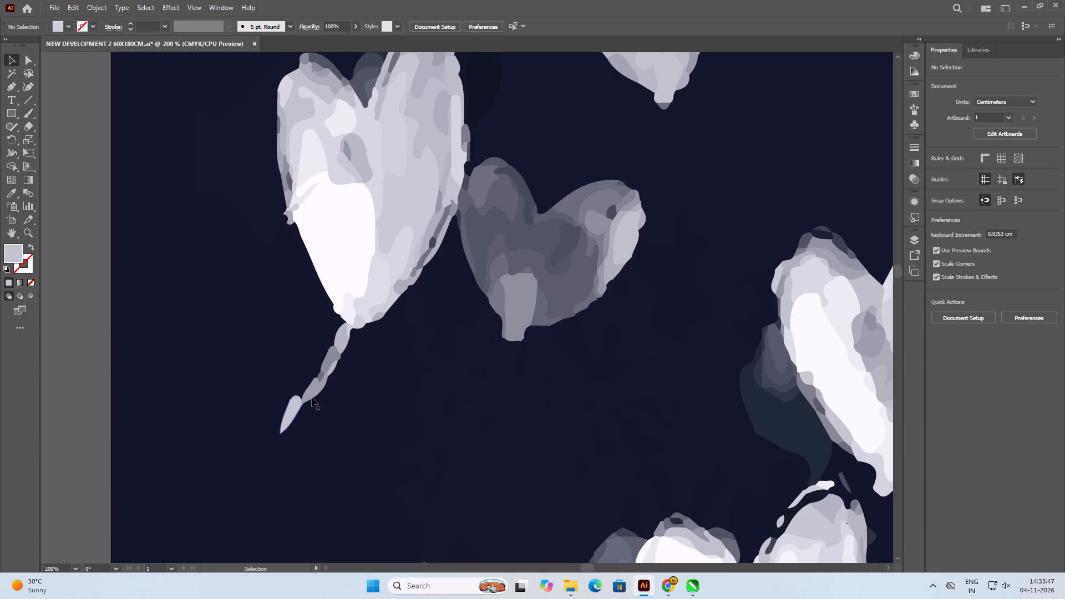
left_click(315, 396)
key("Delete")
left_click(323, 369)
key("Delete")
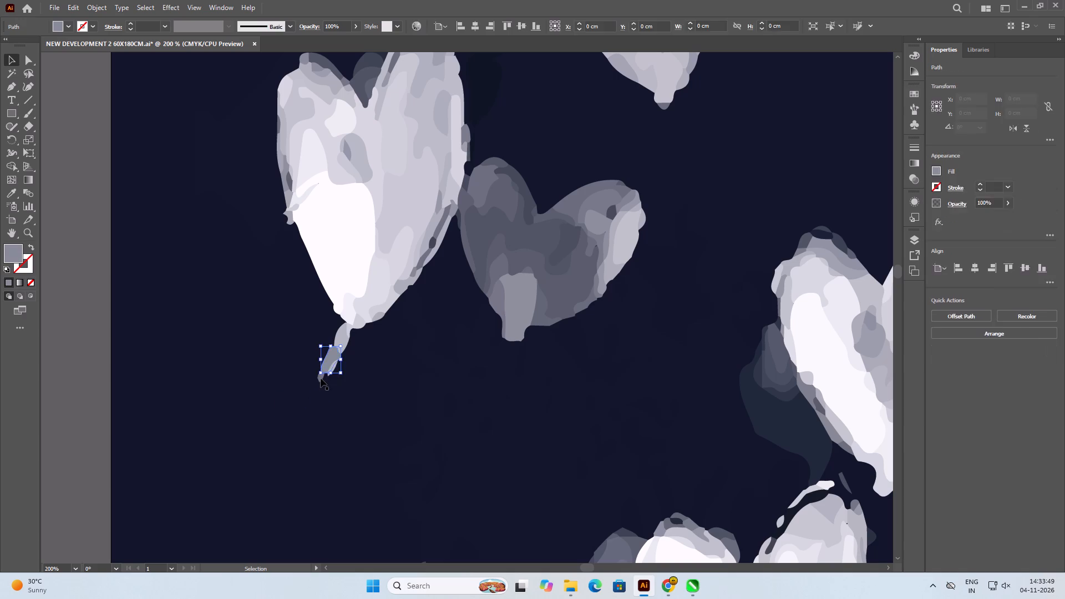
left_click(321, 378)
key("Delete")
left_click(330, 372)
key("Delete")
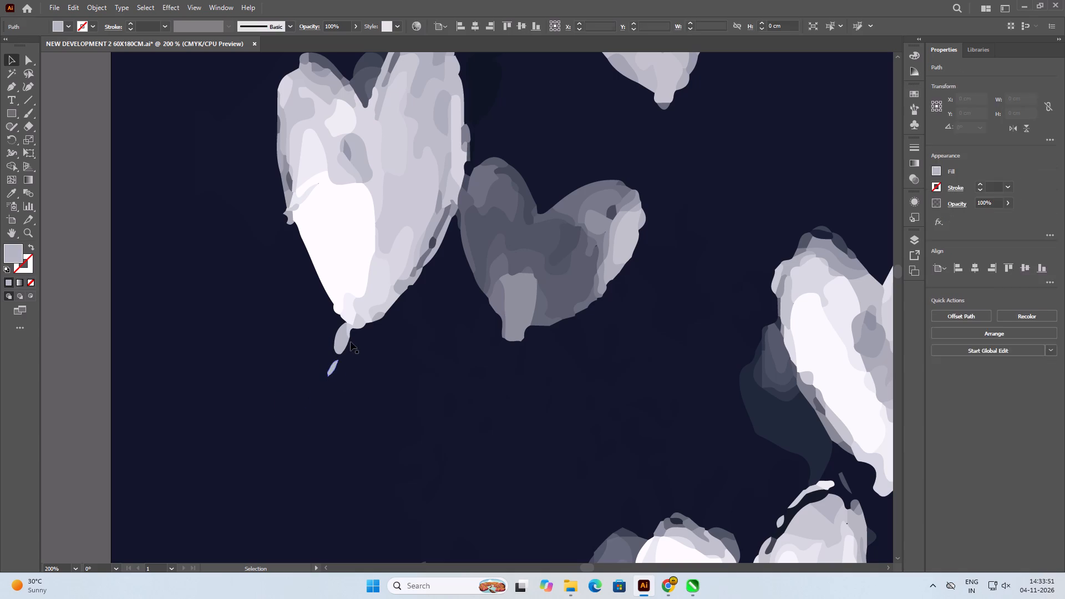
left_click(343, 342)
key("Delete")
left_click(349, 330)
key("Delete")
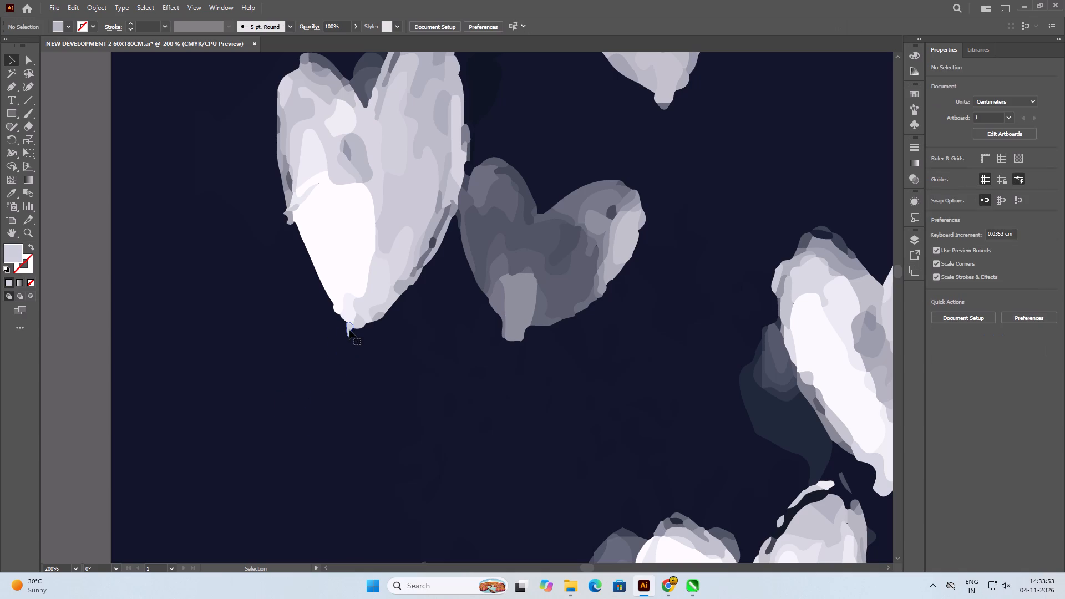
left_click(291, 224)
key("Delete")
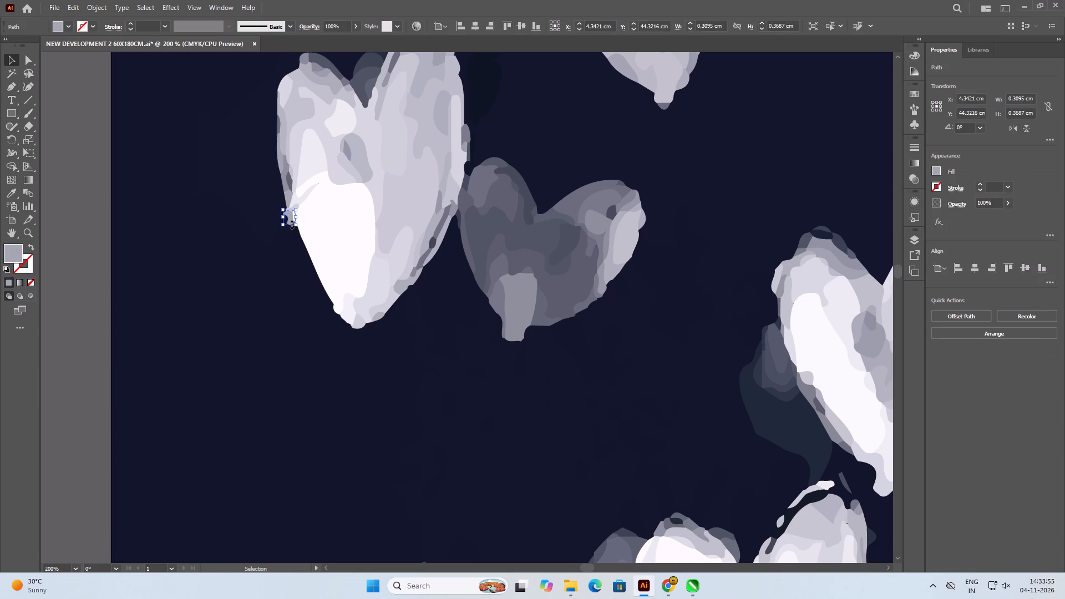
Delete the next cut-off heart down the left edge, partly behind the white heart, leaving the background shapes out of the selection.
scroll(368, 260, "down", 15)
scroll(368, 260, "down", 2, "alt")
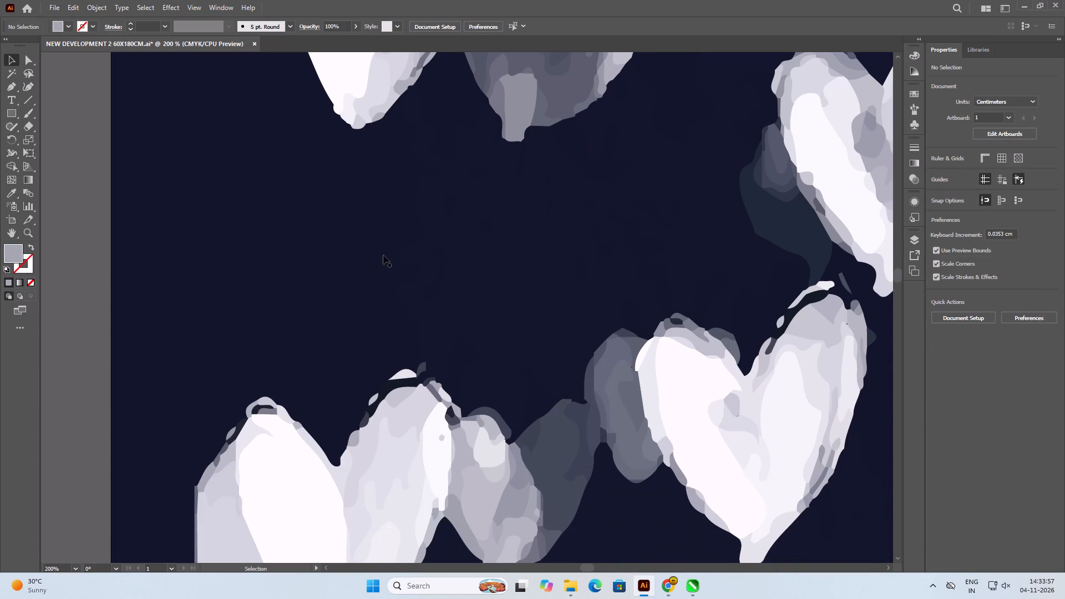
scroll(383, 255, "down", 3, "alt")
scroll(447, 228, "down", 3)
scroll(397, 260, "up", 3, "alt")
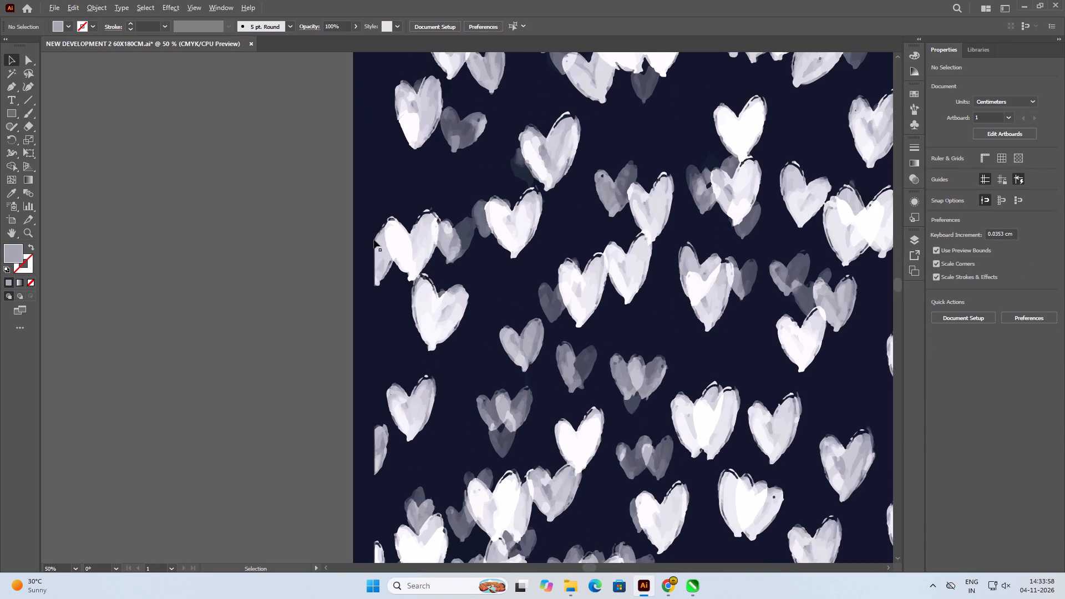
scroll(374, 240, "up", 2, "alt")
left_click_drag(296, 224, 448, 405)
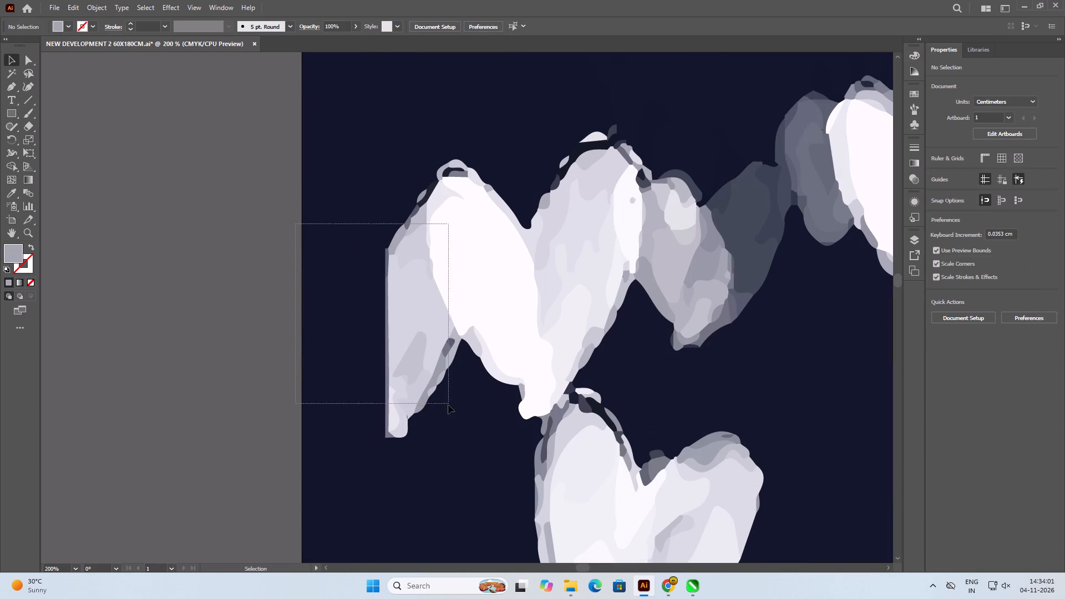
left_click_drag(448, 405, 418, 466)
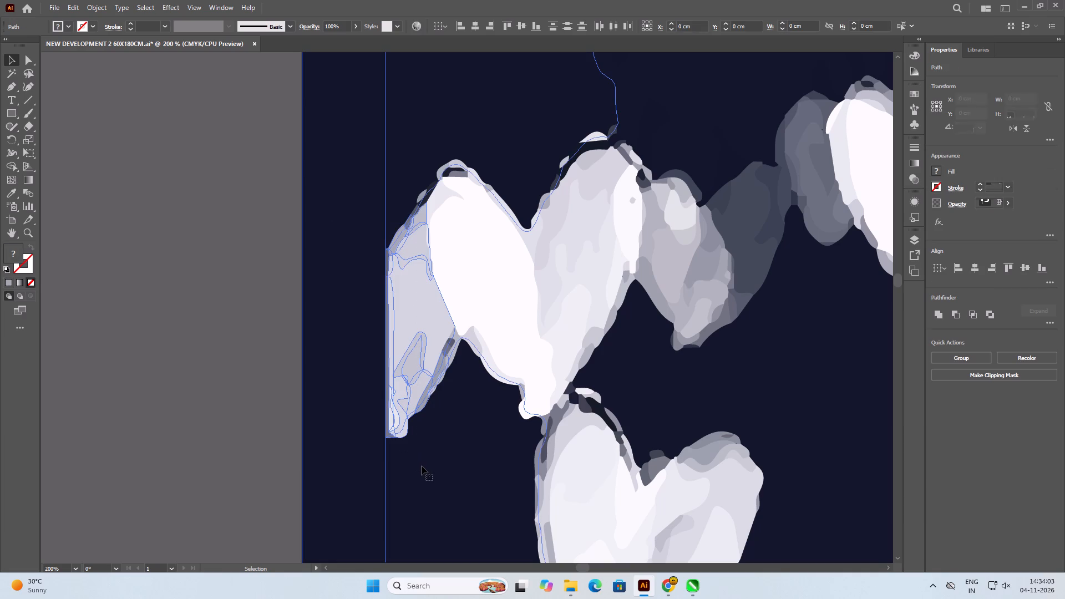
left_click(428, 464, "shift")
left_click(484, 110, "shift")
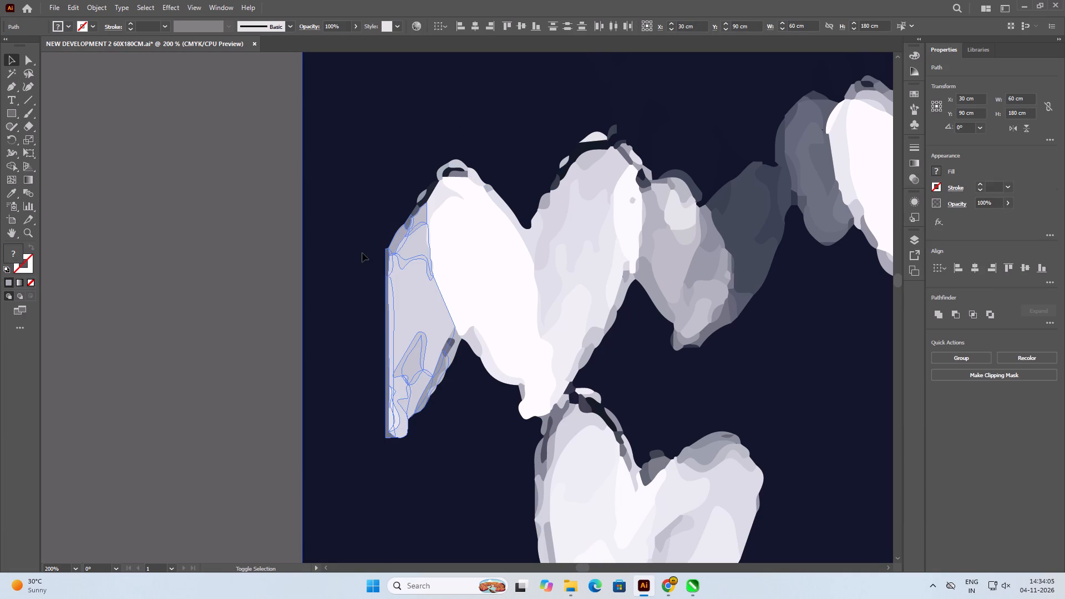
left_click(338, 306, "shift")
key("Delete")
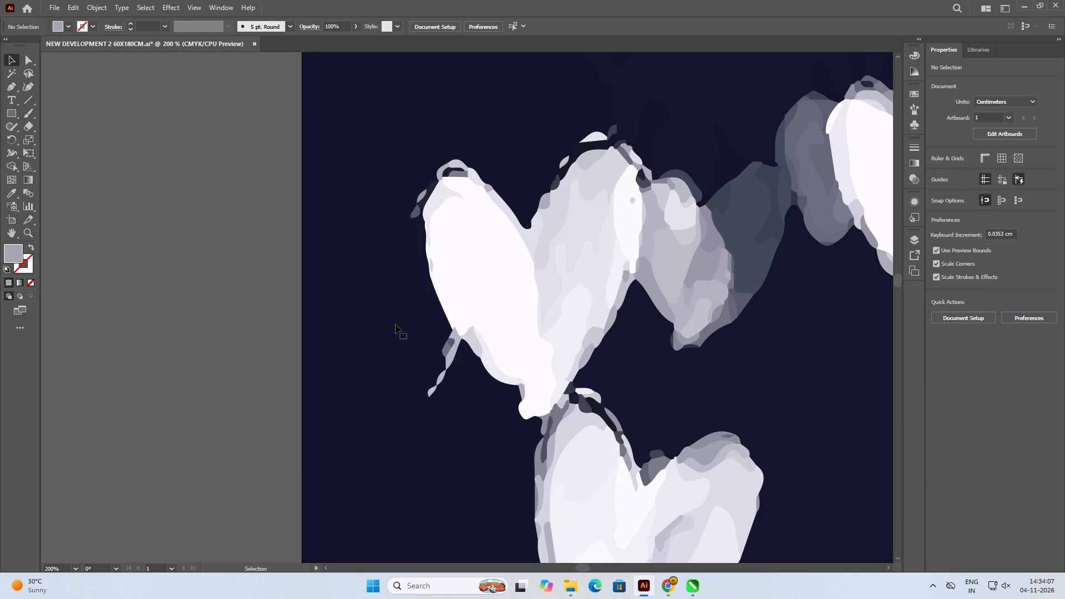
Delete the removed heart's leftover specks beside the white heart's left lobe and the thin trail of fragments below it.
left_click(417, 215)
key("Delete")
left_click(419, 200)
key("Delete")
key("Delete")
left_click(448, 351)
key("Delete")
left_click(455, 341)
key("Delete")
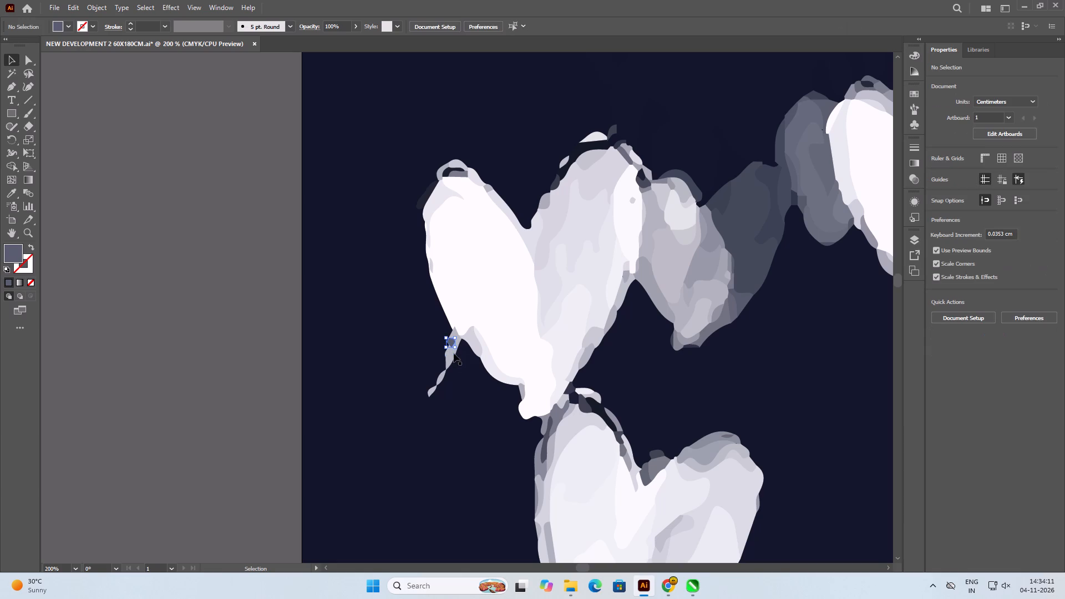
left_click(454, 353)
key("Delete")
left_click(444, 378)
key("Delete")
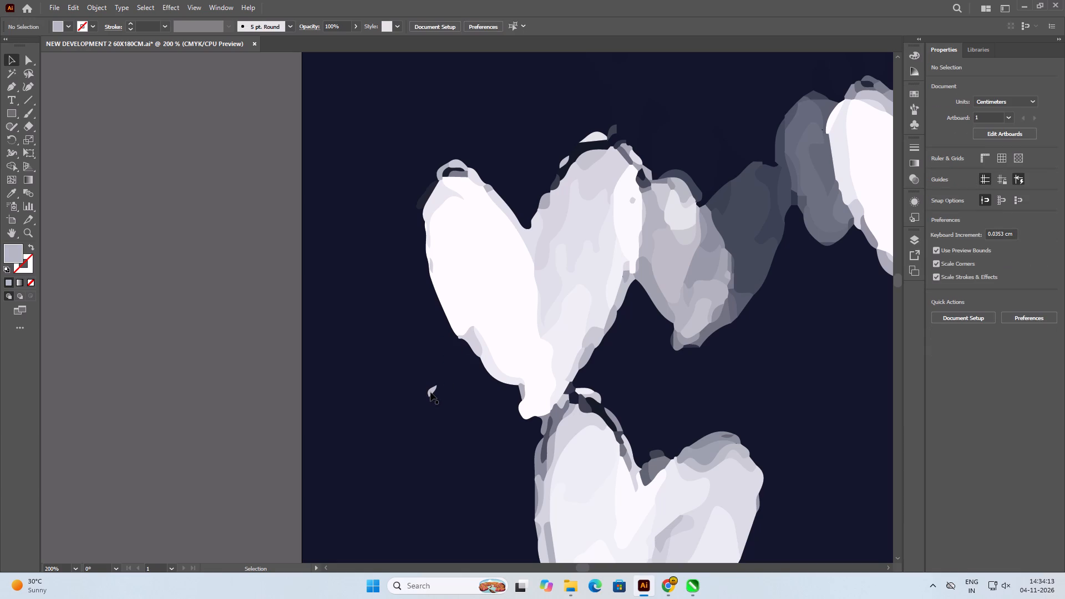
left_click(430, 392)
key("Delete")
Delete the cut-off grey half heart farther down the left edge, leaving the background shapes out of the selection.
scroll(451, 281, "down", 4)
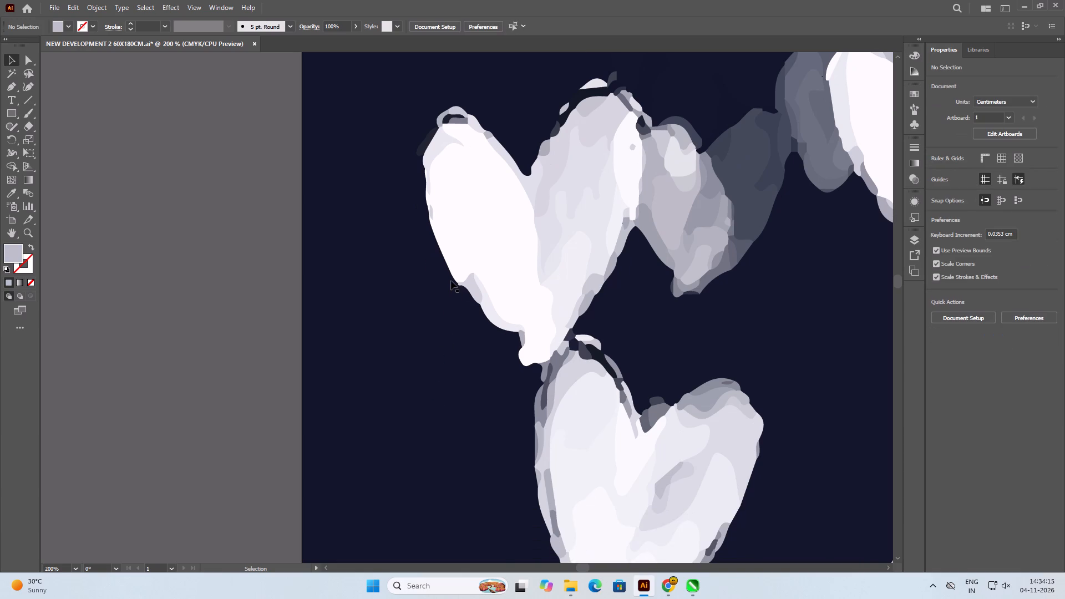
scroll(451, 281, "down", 4, "alt")
scroll(479, 257, "down", 6)
scroll(438, 408, "down", 4)
scroll(438, 404, "up", 1, "alt")
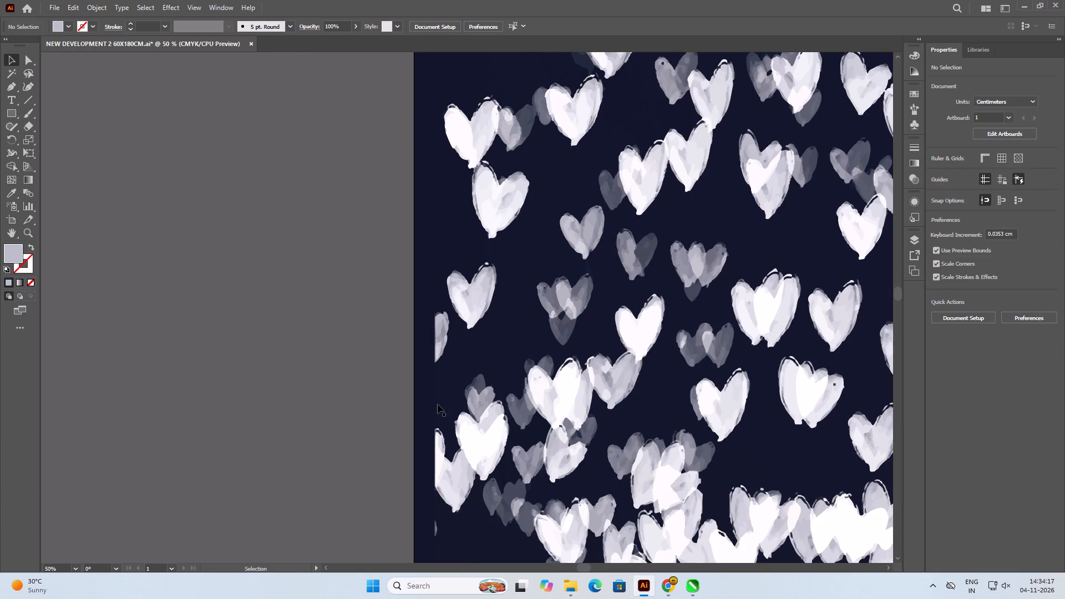
scroll(438, 404, "up", 2, "alt")
scroll(450, 125, "up", 1, "alt")
left_click_drag(317, 123, 486, 336)
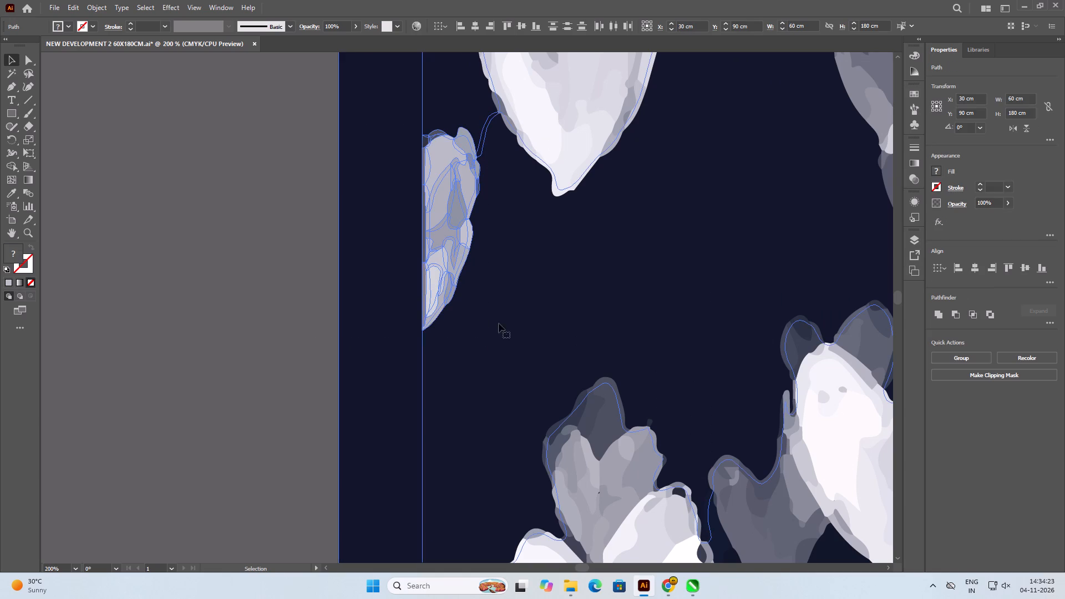
left_click(565, 298, "shift")
left_click(440, 96, "shift")
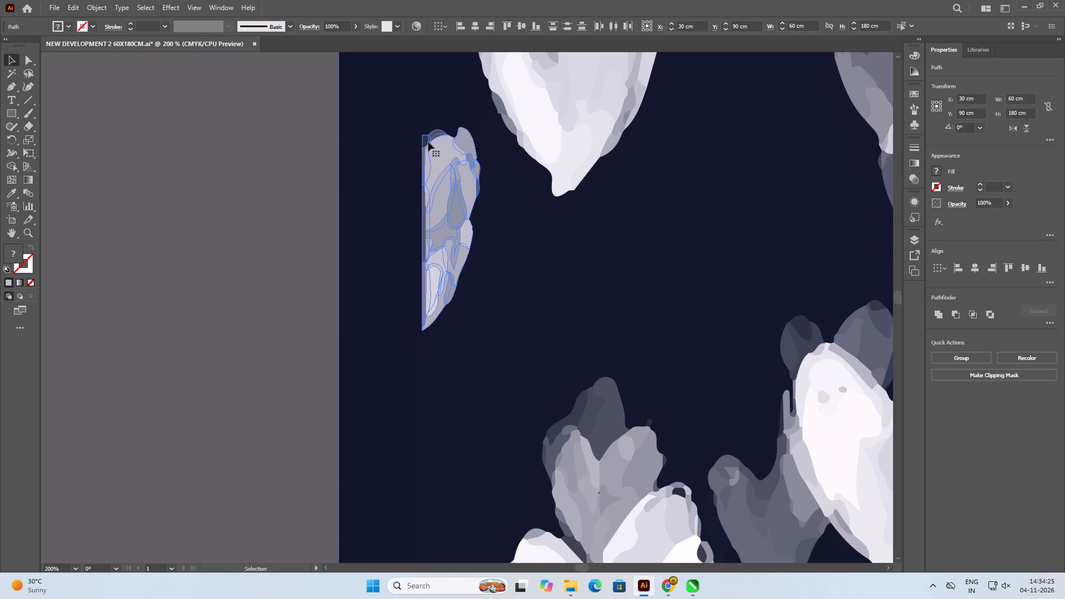
left_click(355, 270, "shift")
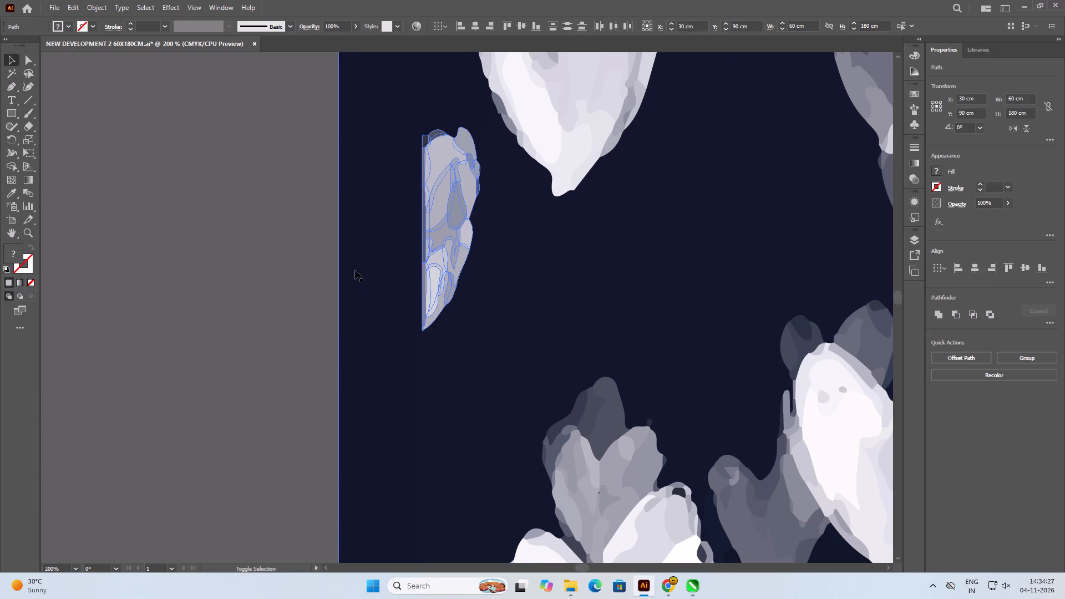
key("Delete")
Delete the cut-off white heart on the left edge beside the large white heart, leaving the background shapes out of the selection.
scroll(355, 270, "down", 10)
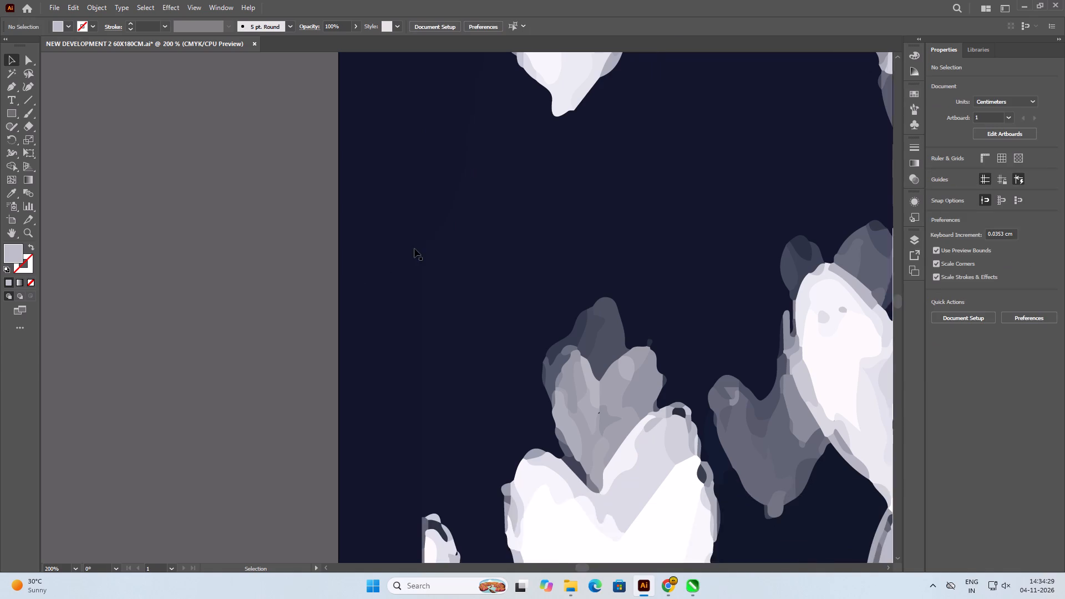
scroll(414, 248, "down", 7)
scroll(417, 243, "up", 1)
scroll(417, 243, "down", 16)
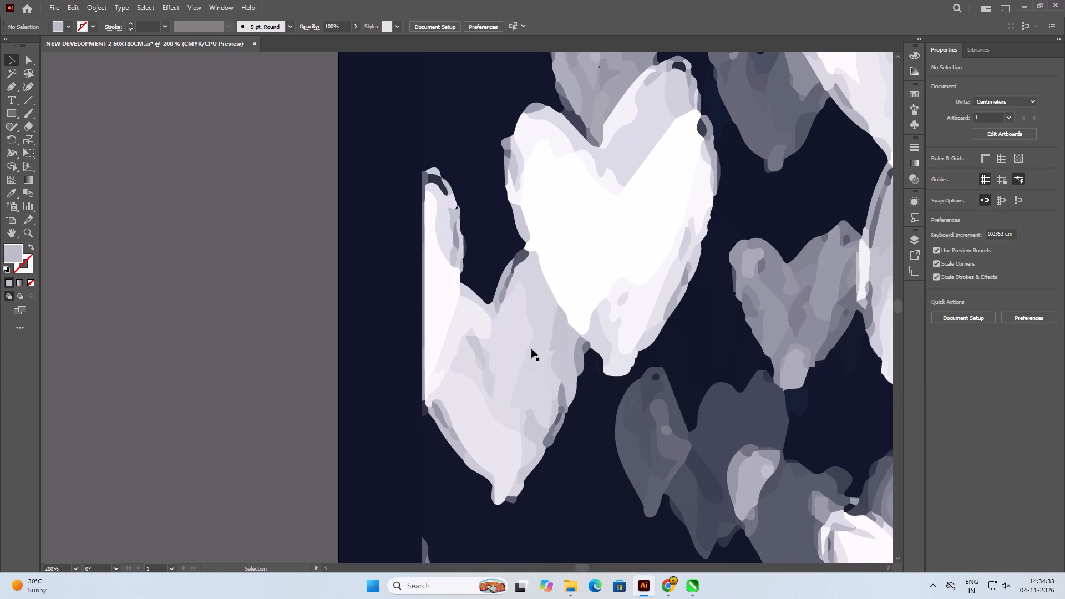
left_click_drag(303, 123, 478, 455)
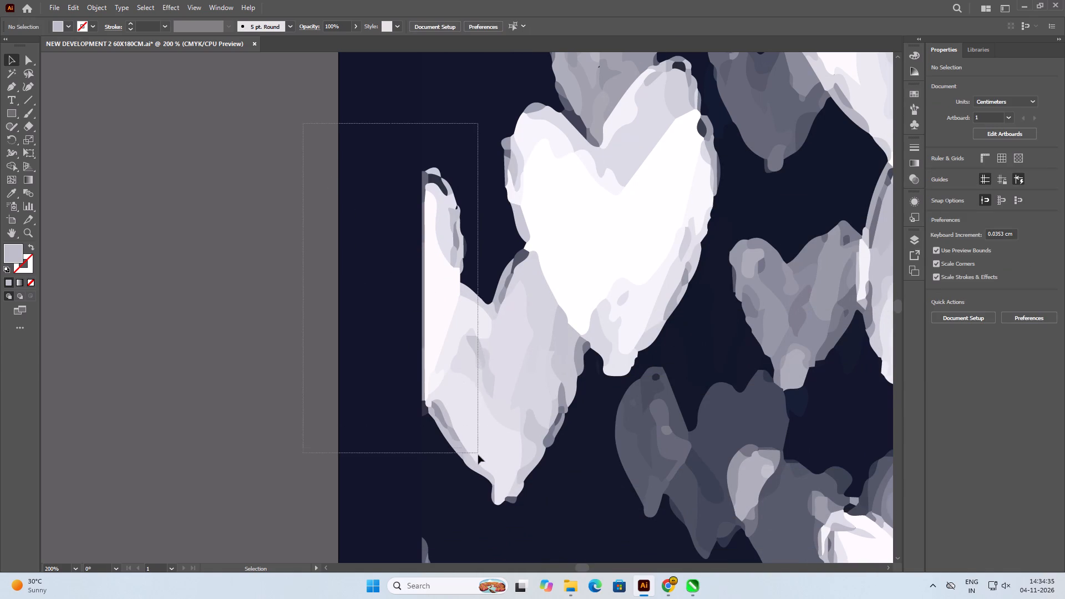
left_click_drag(478, 455, 494, 487)
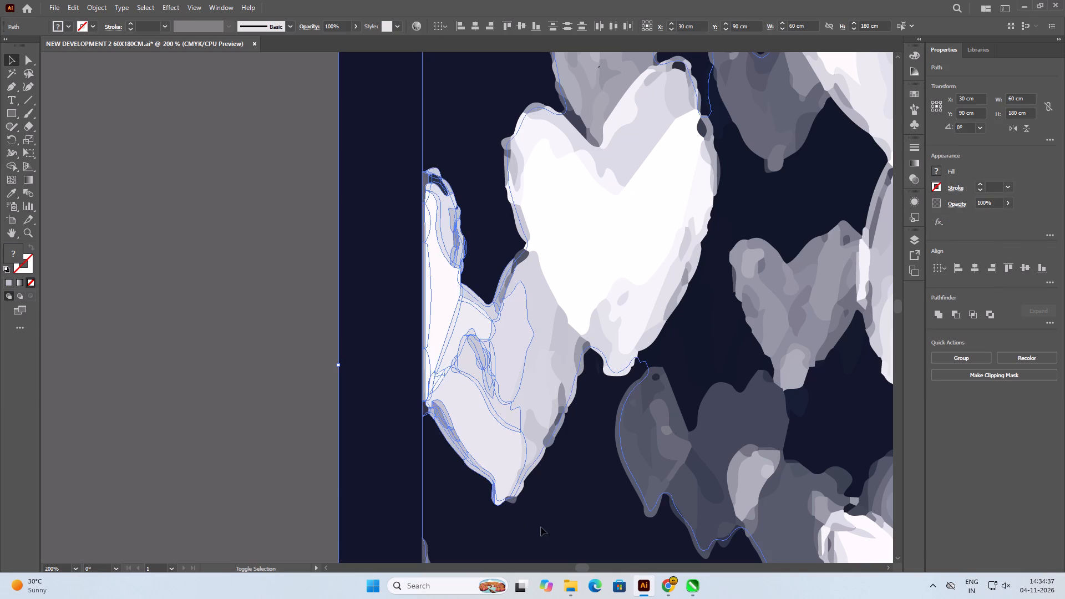
left_click(541, 527, "shift")
left_click(459, 120, "shift")
left_click(372, 280, "shift")
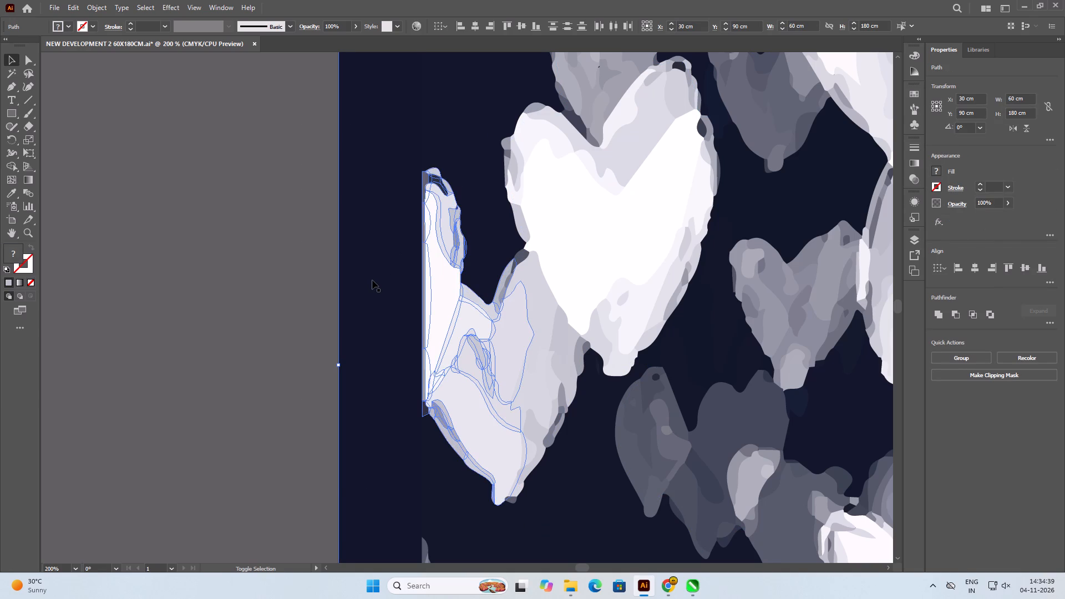
key("Delete")
Delete the removed heart's leftover pieces behind the large white heart's lower left side, including the thin dark slivers beside it.
left_click(535, 365)
key("Delete")
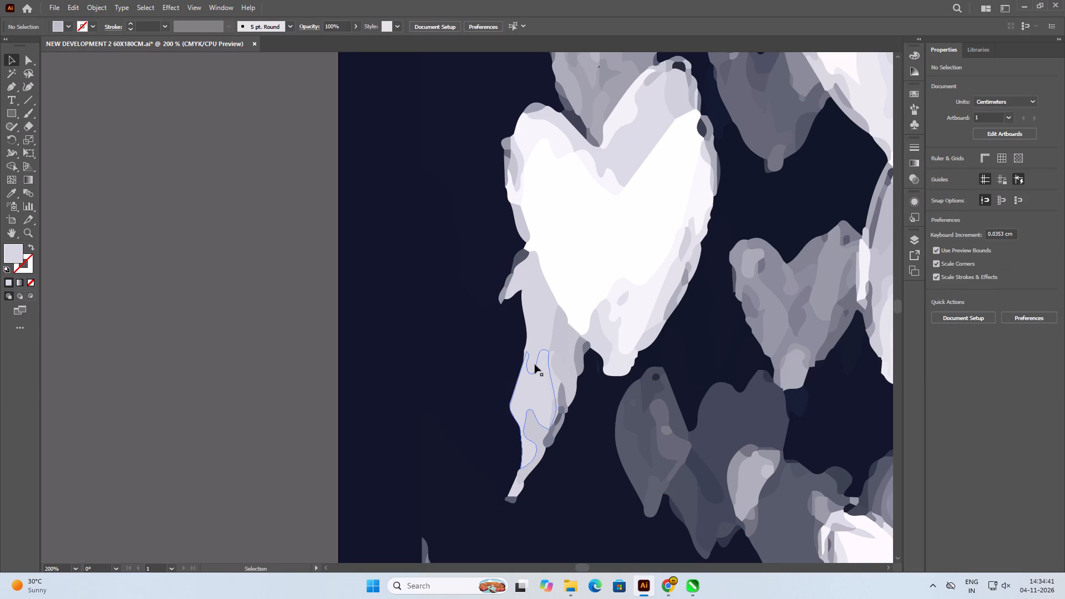
left_click(559, 341)
key("Delete")
left_click(539, 311)
key("Delete")
left_click(515, 263)
key("Delete")
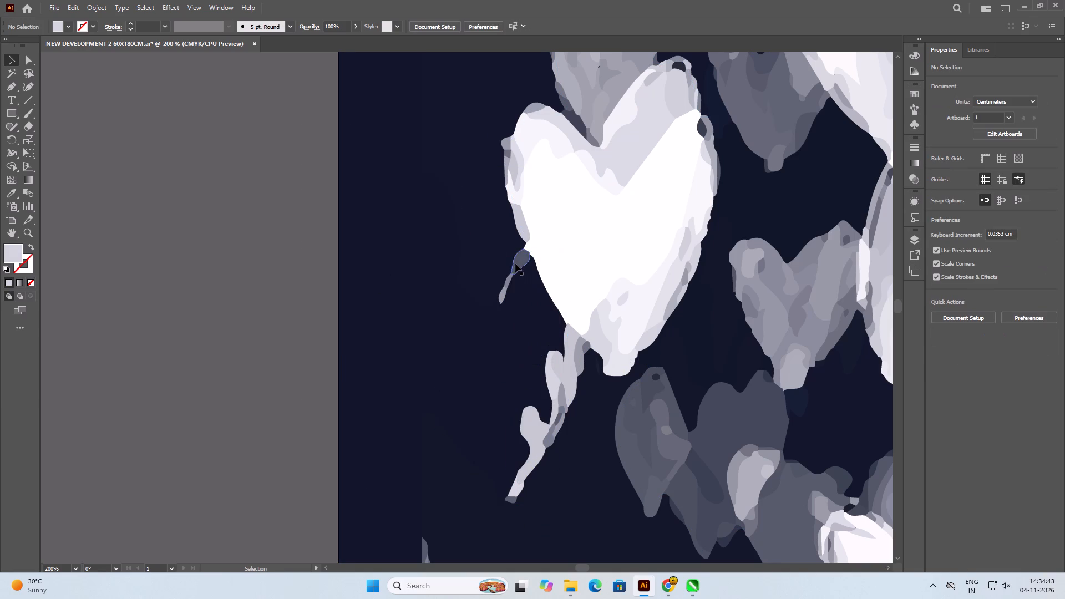
left_click(510, 283)
key("Delete")
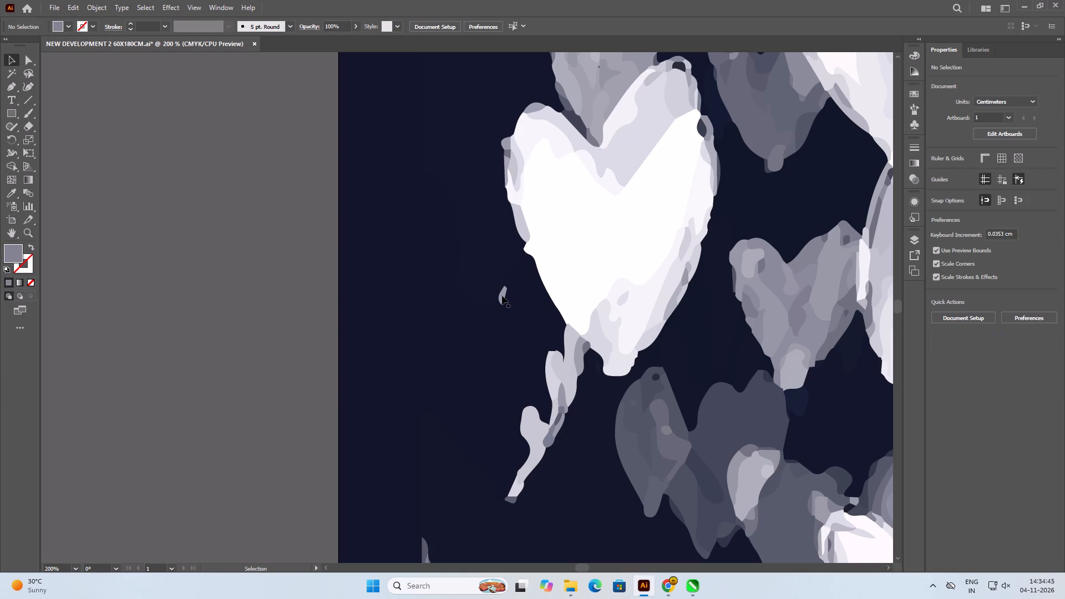
left_click(502, 296)
key("Delete")
Delete the upper leftover fragments trailing down from the large white heart's tip.
left_click(567, 349)
key("Delete")
left_click(579, 359)
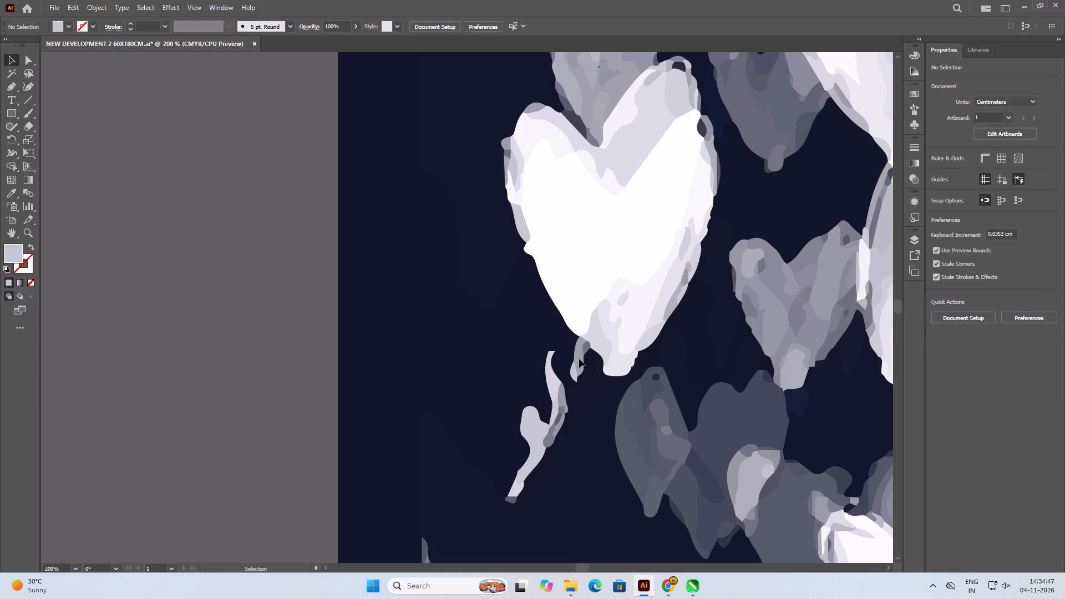
key("Delete")
left_click(586, 347)
key("Delete")
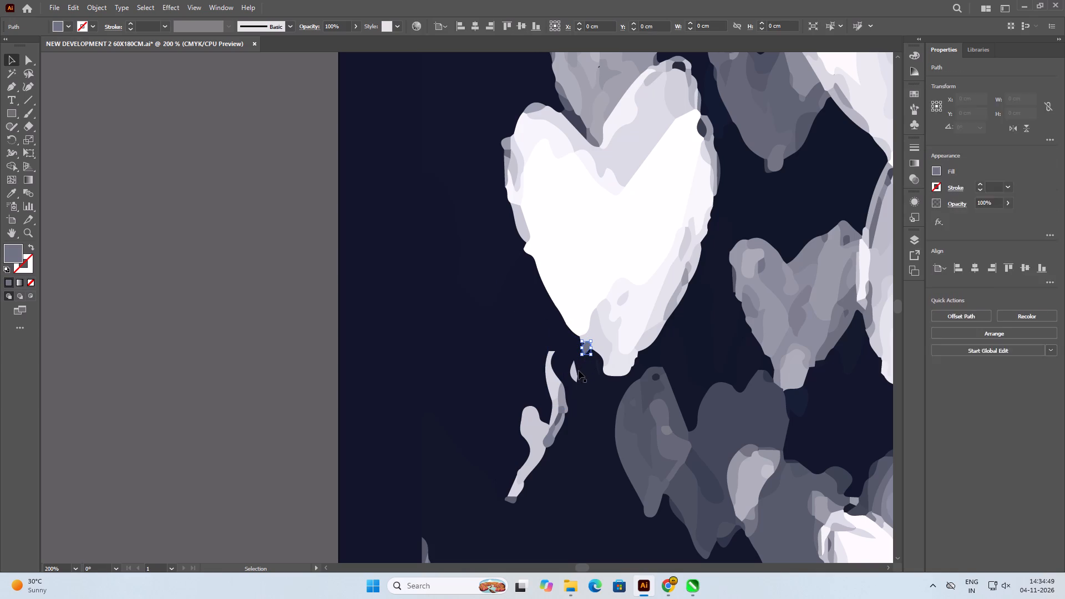
left_click(576, 373)
key("Delete")
left_click(555, 390)
key("Delete")
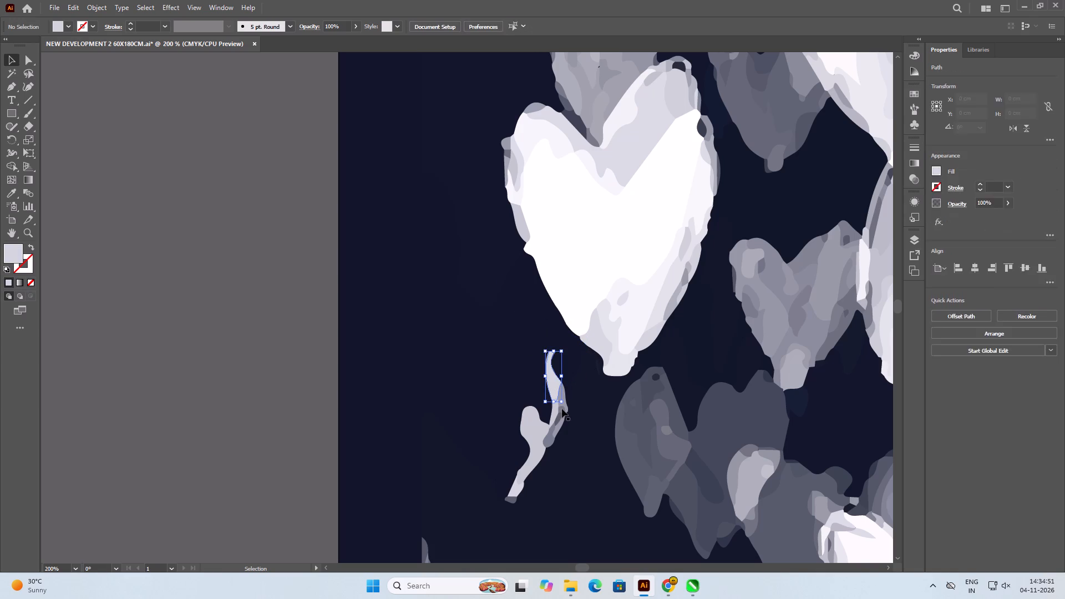
left_click(563, 405)
key("Delete")
Delete the narrow grey heart sliver on the left edge below the large white heart.
scroll(563, 374, "down", 7)
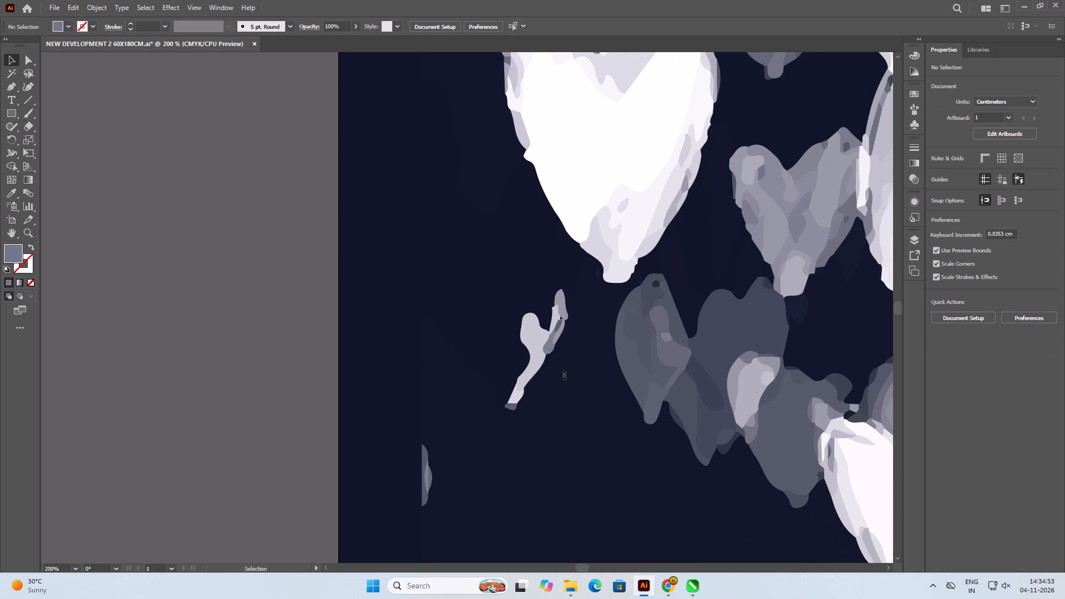
scroll(563, 374, "up", 1, "alt")
left_click(359, 530)
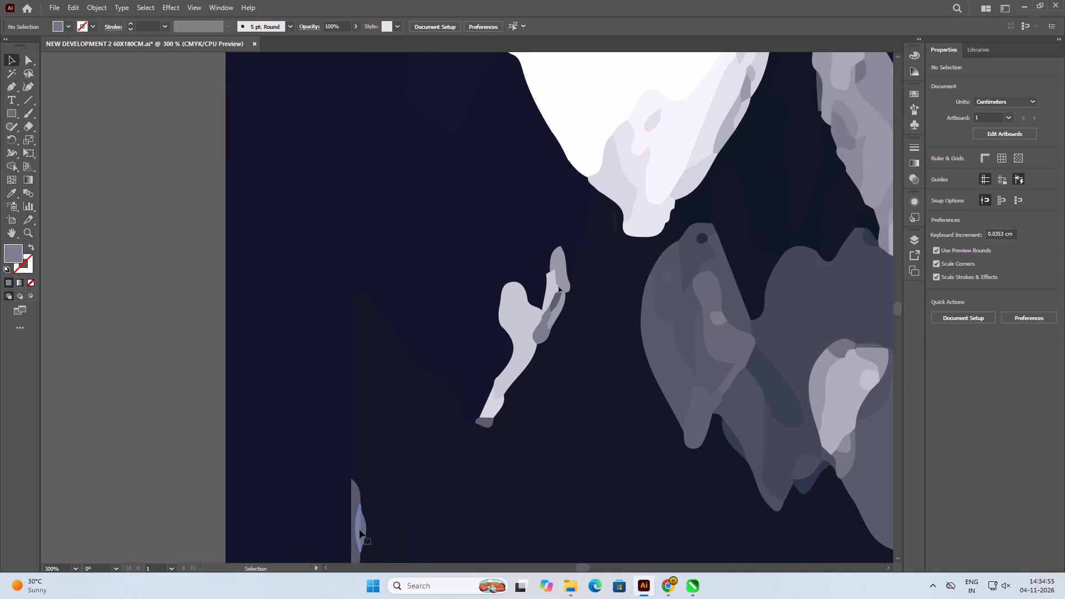
key("Delete")
left_click(362, 527)
key("Delete")
left_click(358, 499)
key("Delete")
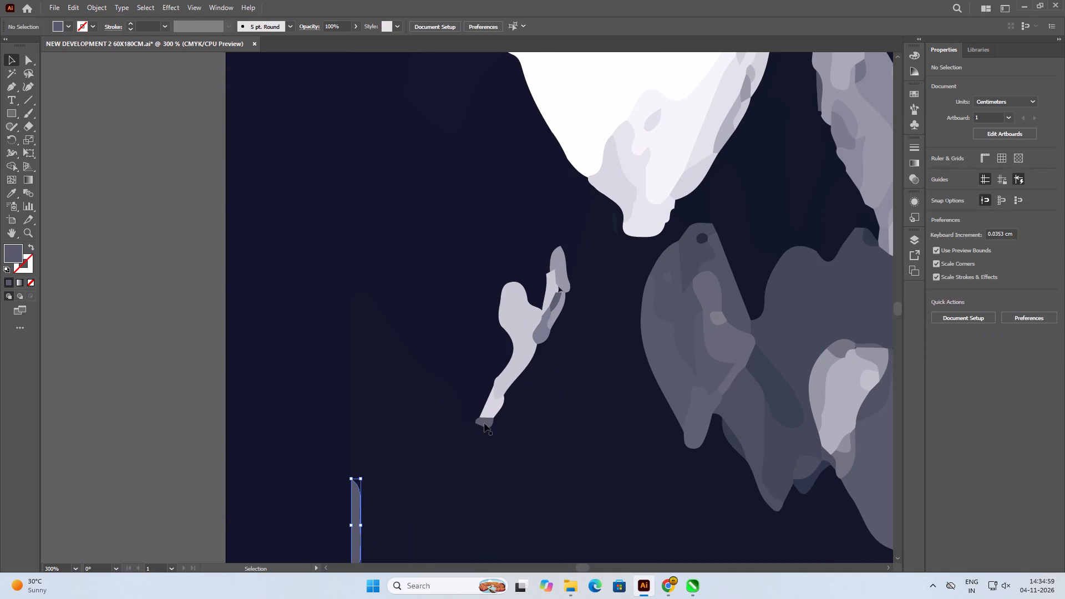
Delete the rest of the light and grey fragment trail below the large white heart, up to its topmost piece.
left_click(484, 423)
key("Delete")
left_click(490, 403)
key("Delete")
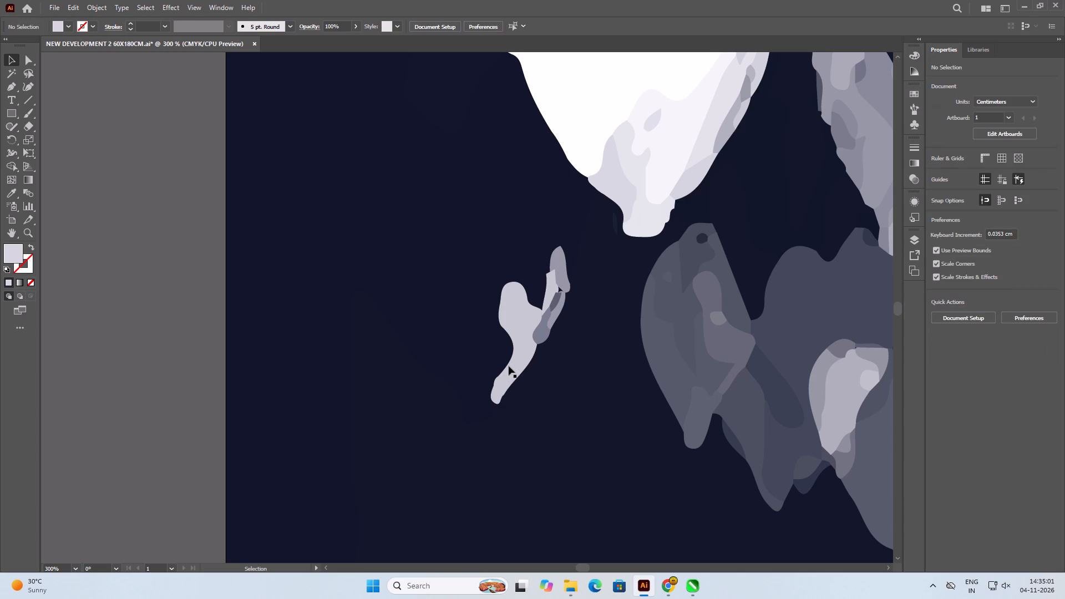
left_click(509, 366)
key("Delete")
left_click(544, 334)
key("Delete")
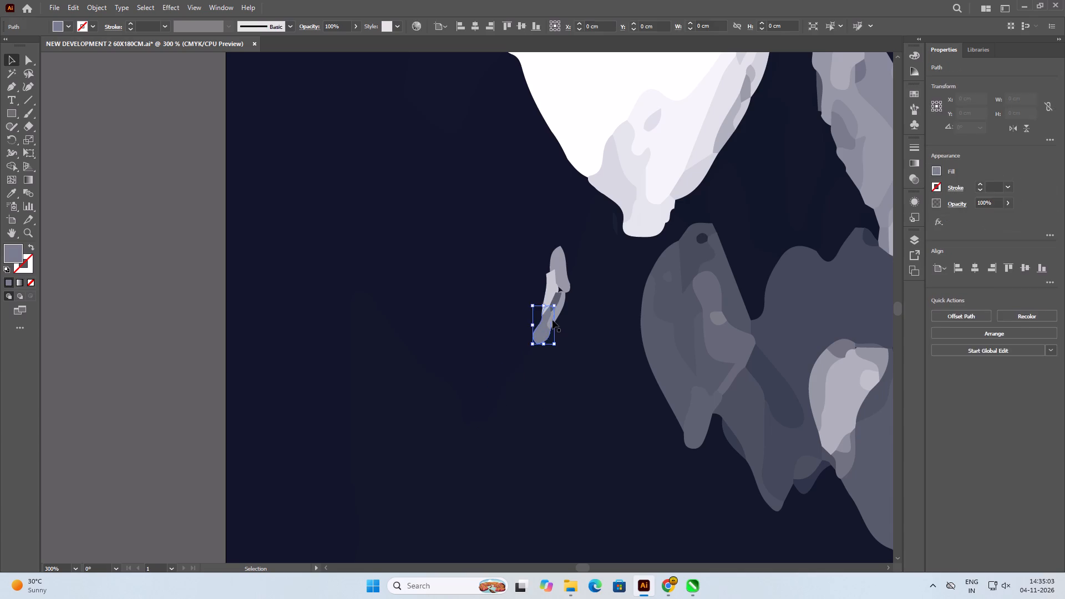
left_click(554, 317)
key("Delete")
left_click(550, 296)
key("Delete")
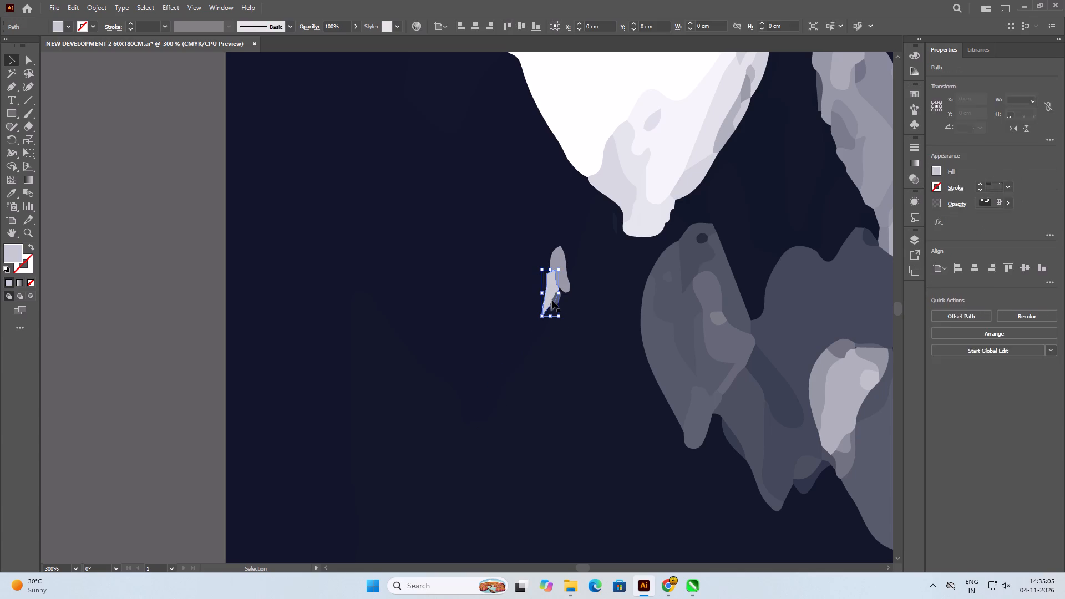
left_click(556, 302)
key("Delete")
left_click(557, 278)
key("Delete")
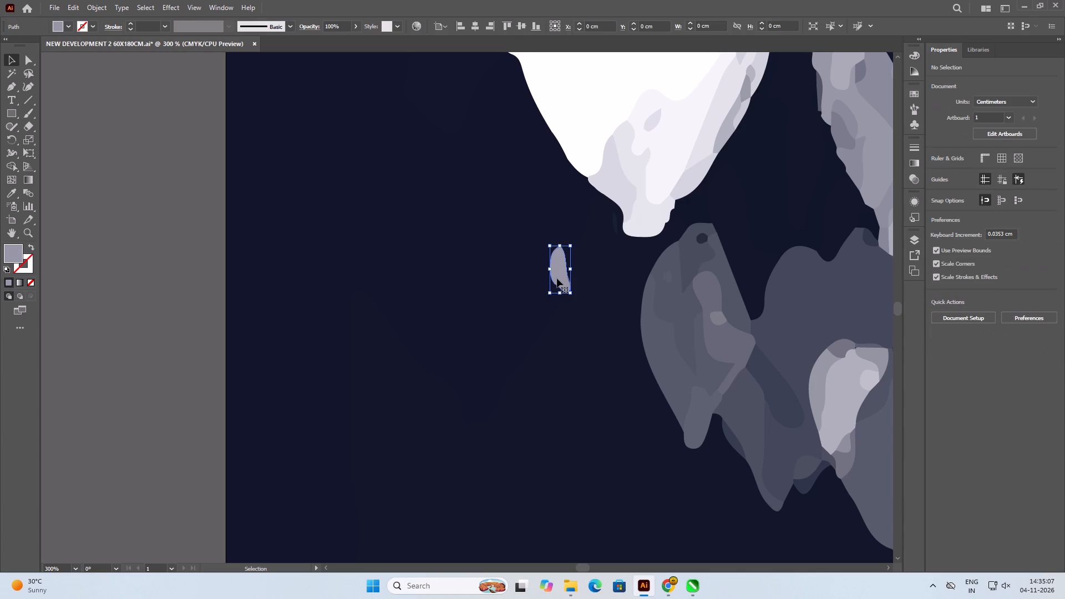
Delete the cut-off grey half heart farther down the left edge, partly behind a white heart, leaving the background shapes out of the selection.
scroll(552, 280, "down", 3, "alt")
scroll(552, 280, "up", 1, "alt")
scroll(552, 280, "down", 3, "alt")
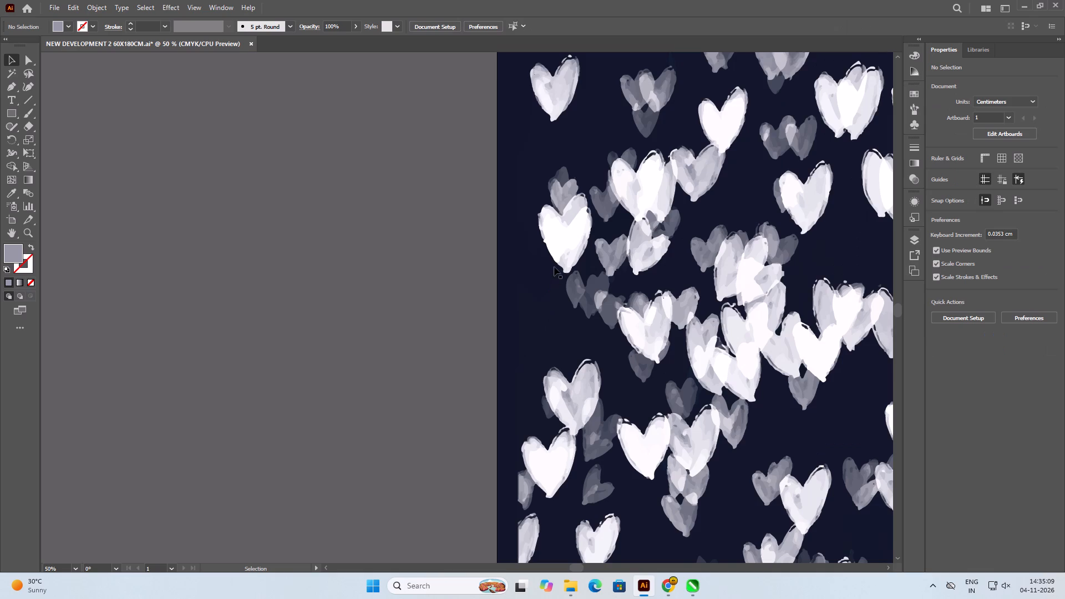
scroll(554, 262, "down", 13)
scroll(539, 316, "up", 4, "alt")
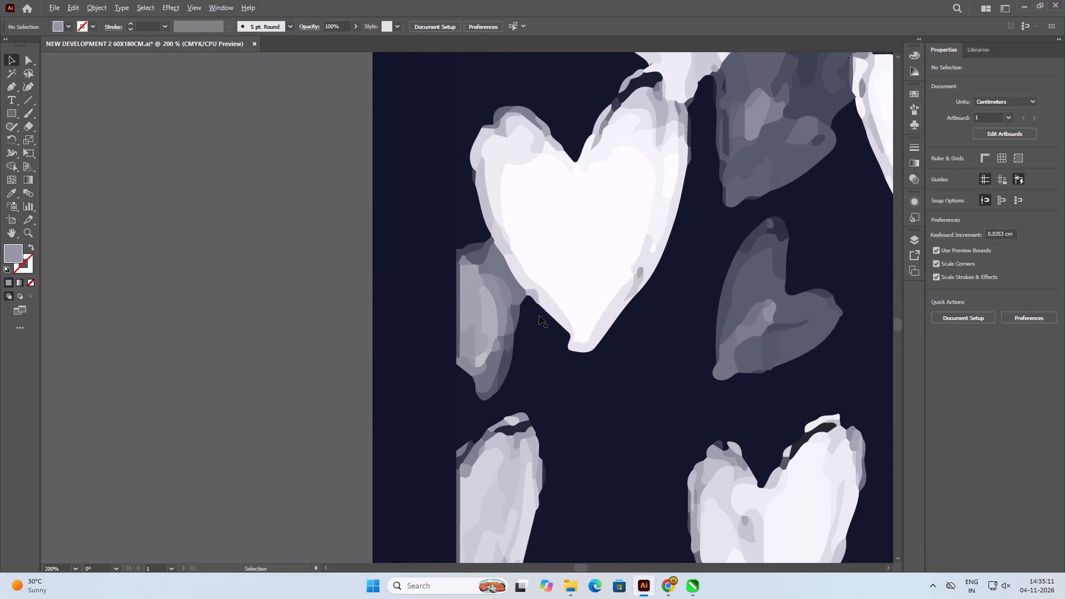
left_click_drag(349, 235, 485, 414)
left_click_drag(485, 414, 486, 417)
left_click(413, 378, "alt")
left_click(540, 391, "alt")
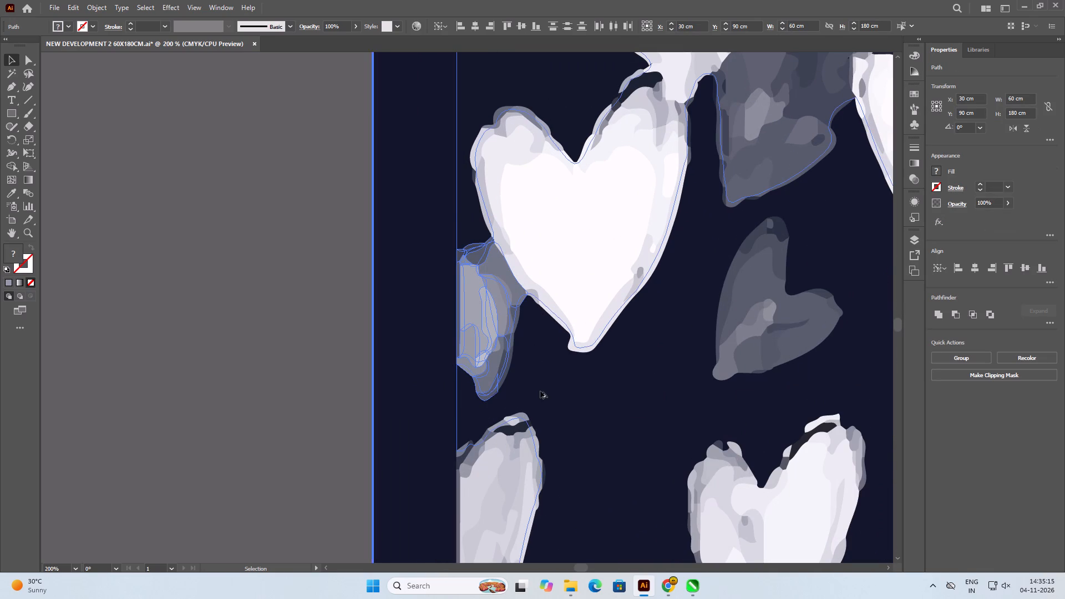
left_click(463, 221, "shift")
left_click(585, 470, "shift")
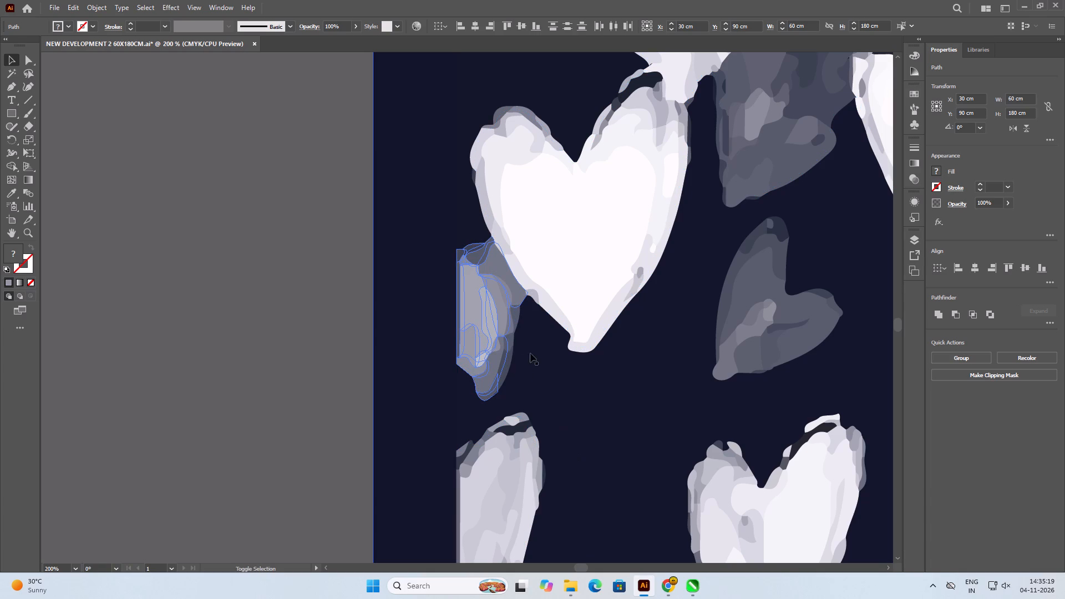
left_click(400, 313, "shift")
key("Delete")
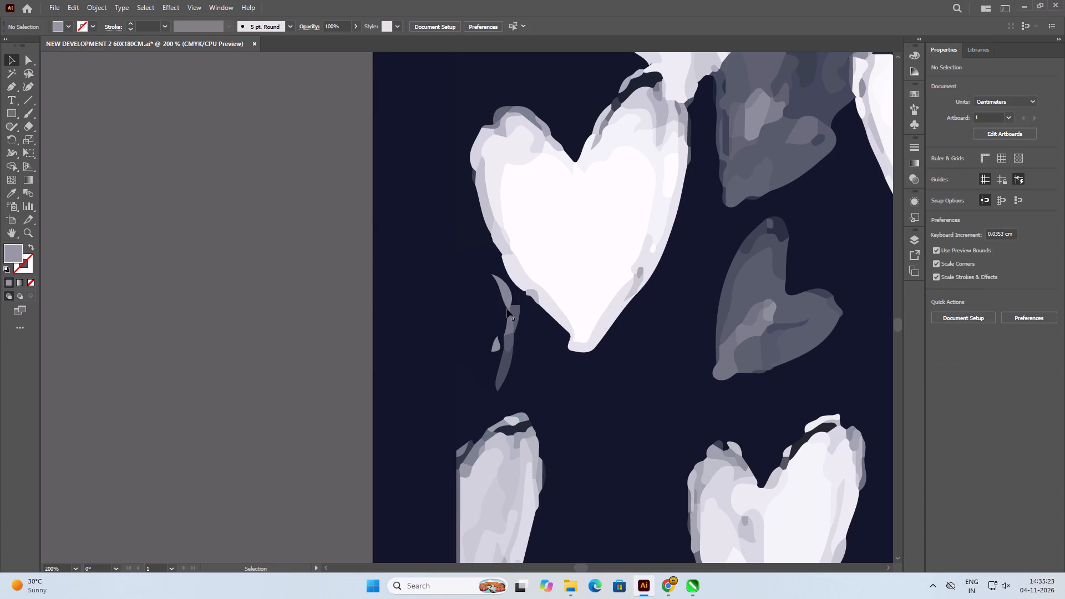
Delete the grey half heart's leftover slivers and specks below the white heart's lower left side.
left_click(505, 301)
key("Delete")
left_click(515, 326)
key("Delete")
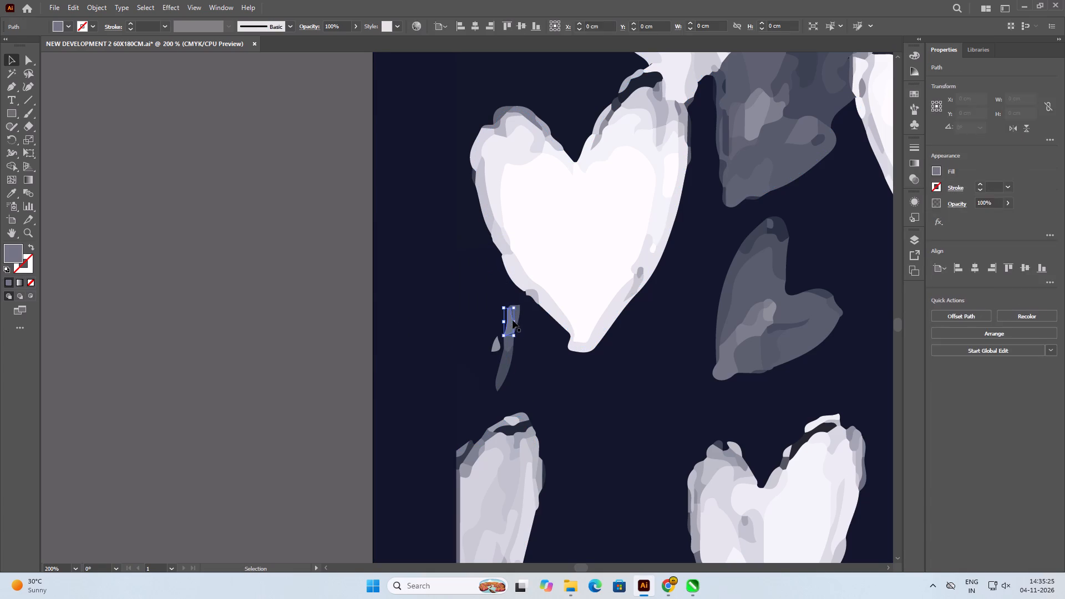
left_click(518, 314)
key("Delete")
left_click(510, 341)
key("Delete")
left_click(509, 361)
key("Delete")
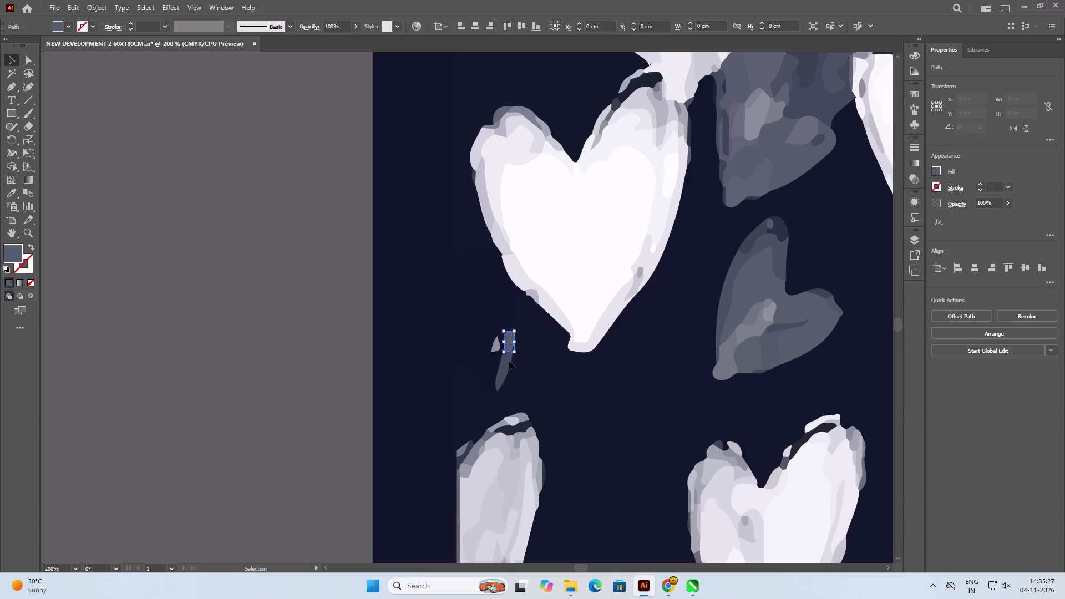
left_click(497, 346)
key("Delete")
Delete the cut-off pale half heart below it on the left edge, leaving the background shapes out of the selection.
scroll(511, 328, "down", 12)
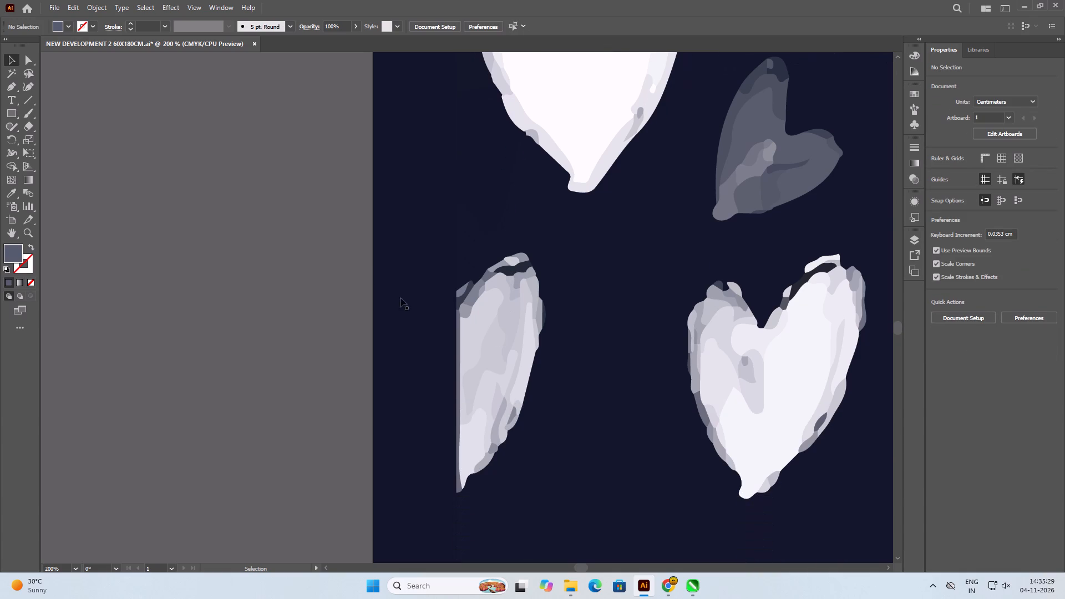
left_click_drag(318, 214, 545, 503)
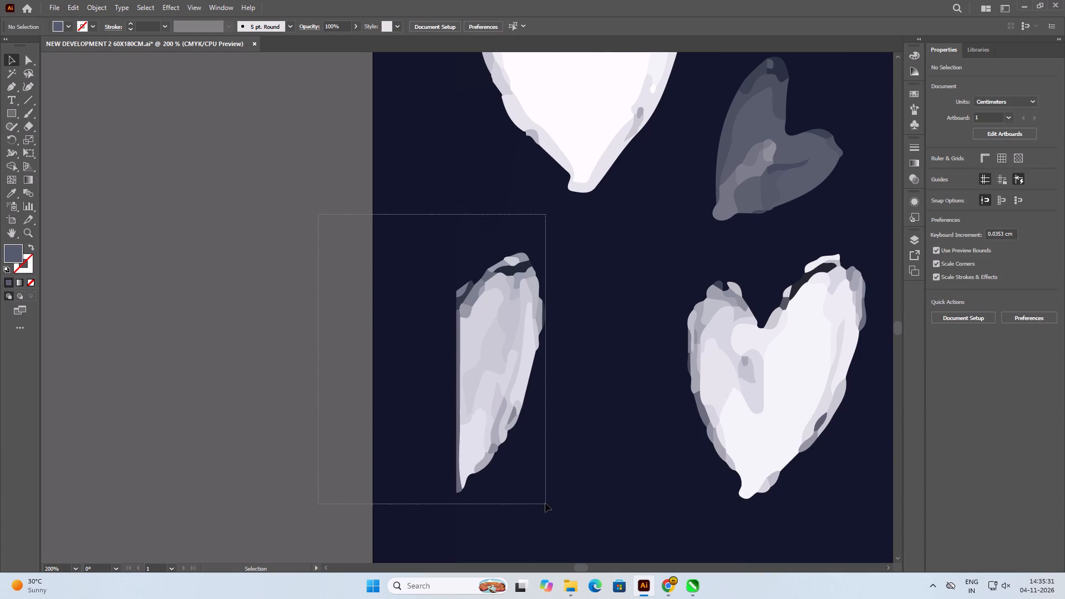
left_click_drag(545, 503, 547, 498)
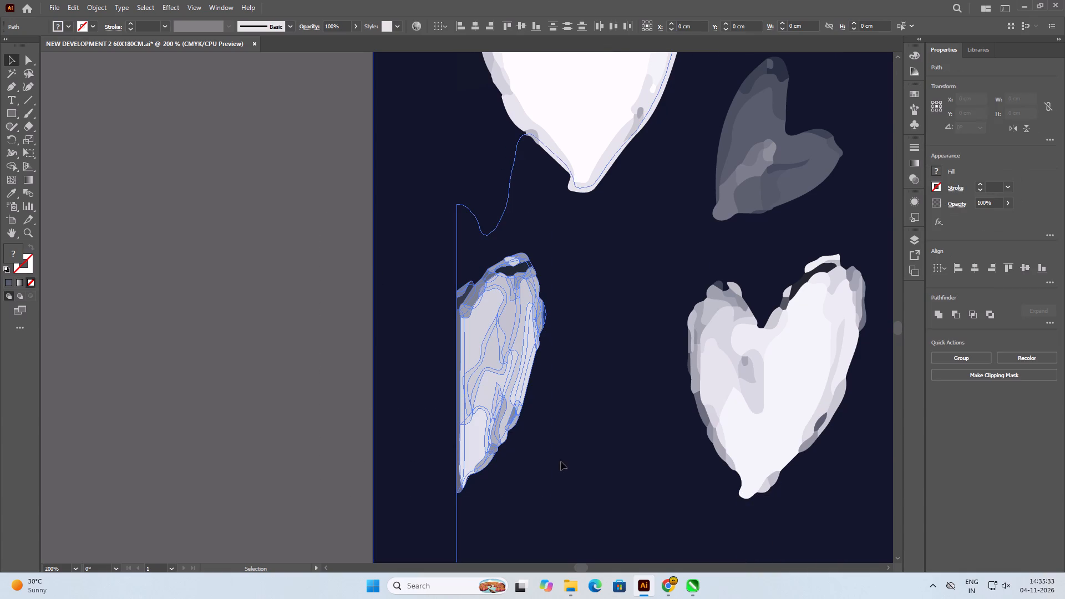
left_click(565, 447, "shift")
left_click(407, 351, "shift")
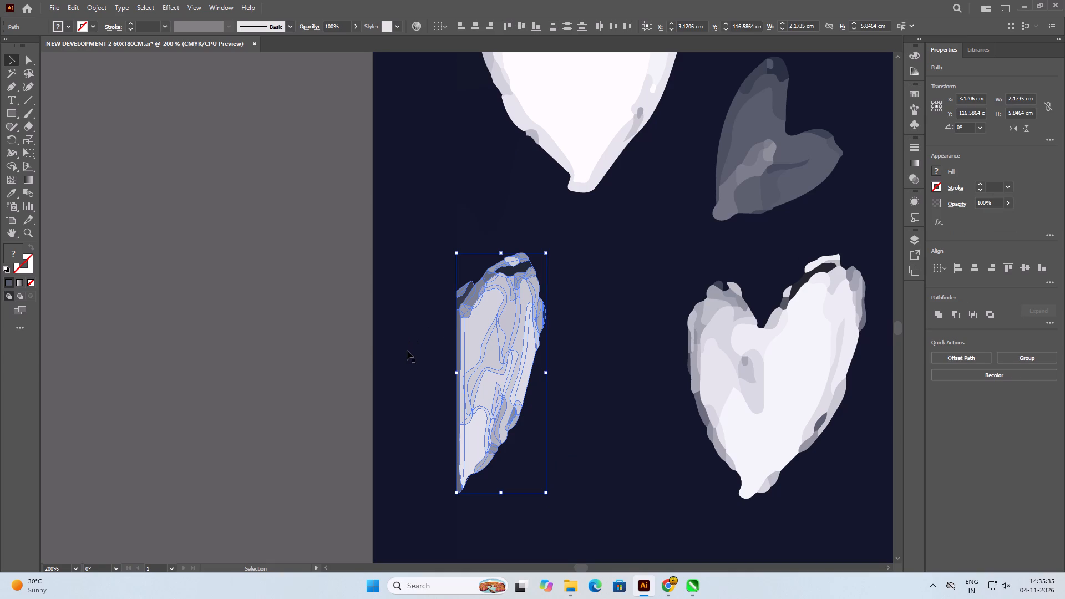
key("Delete")
Delete the next cut-off pale heart down the left edge, overlapping a white heart, leaving the background shapes and white heart out of the selection.
scroll(485, 291, "down", 11)
scroll(486, 291, "up", 1)
scroll(486, 291, "down", 12)
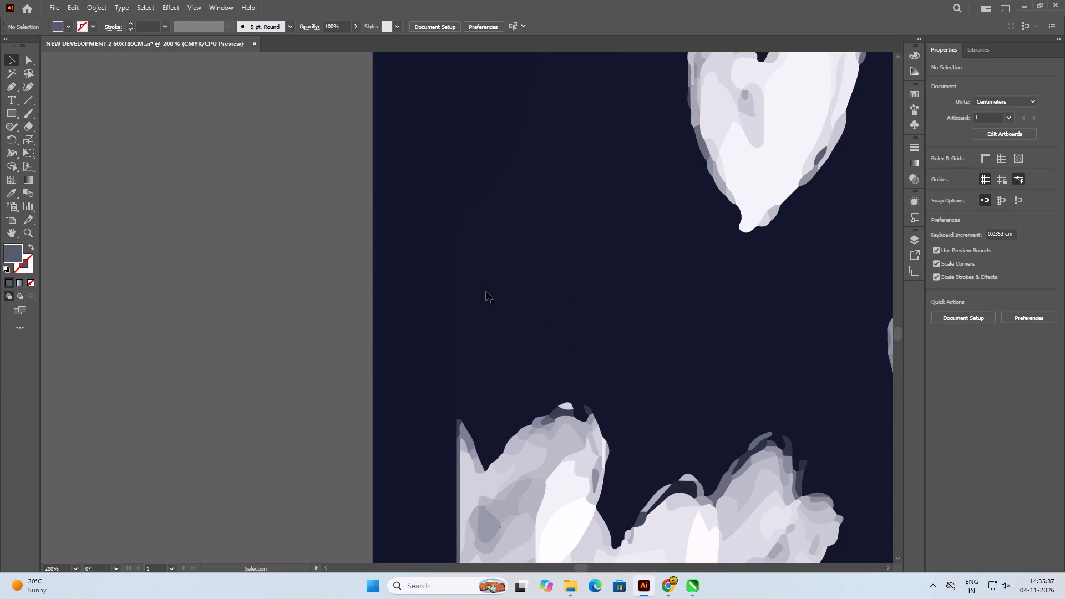
scroll(486, 291, "down", 16)
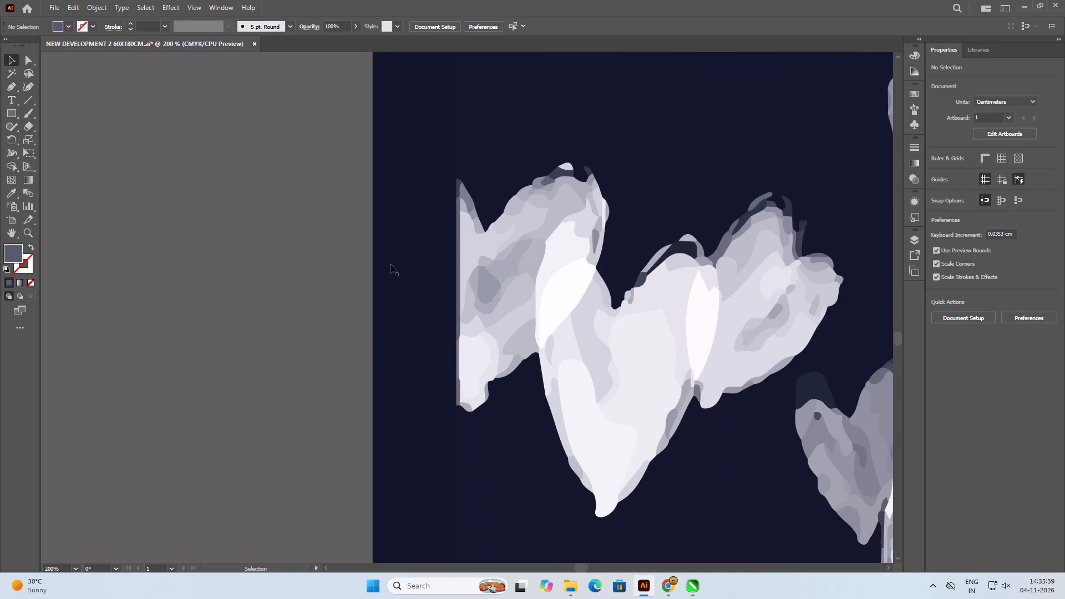
left_click_drag(333, 170, 536, 407)
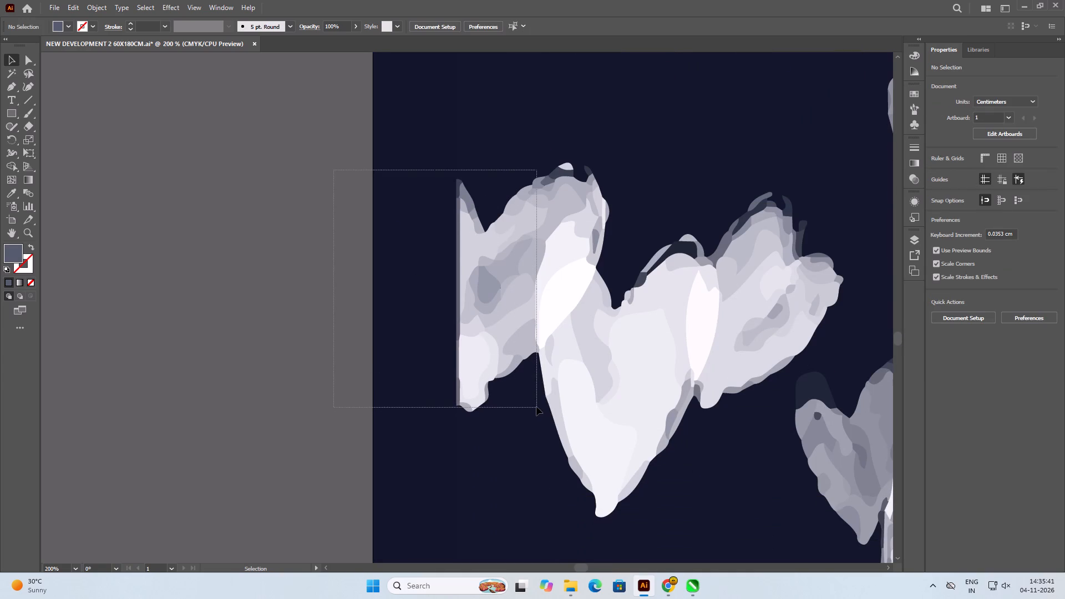
left_click_drag(536, 407, 537, 405)
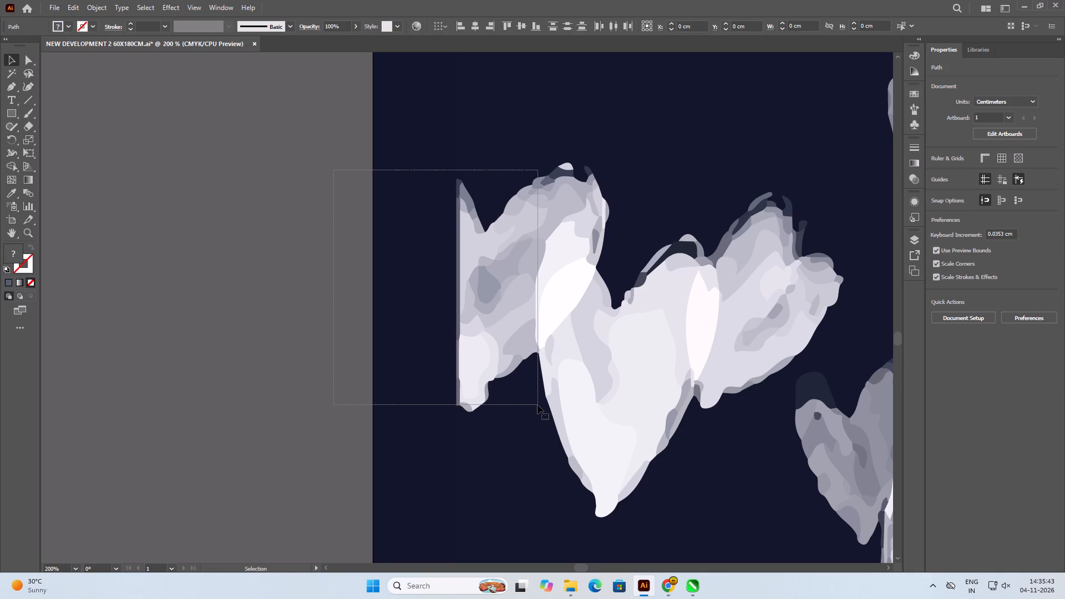
left_click(521, 442, "shift")
left_click(669, 140, "shift")
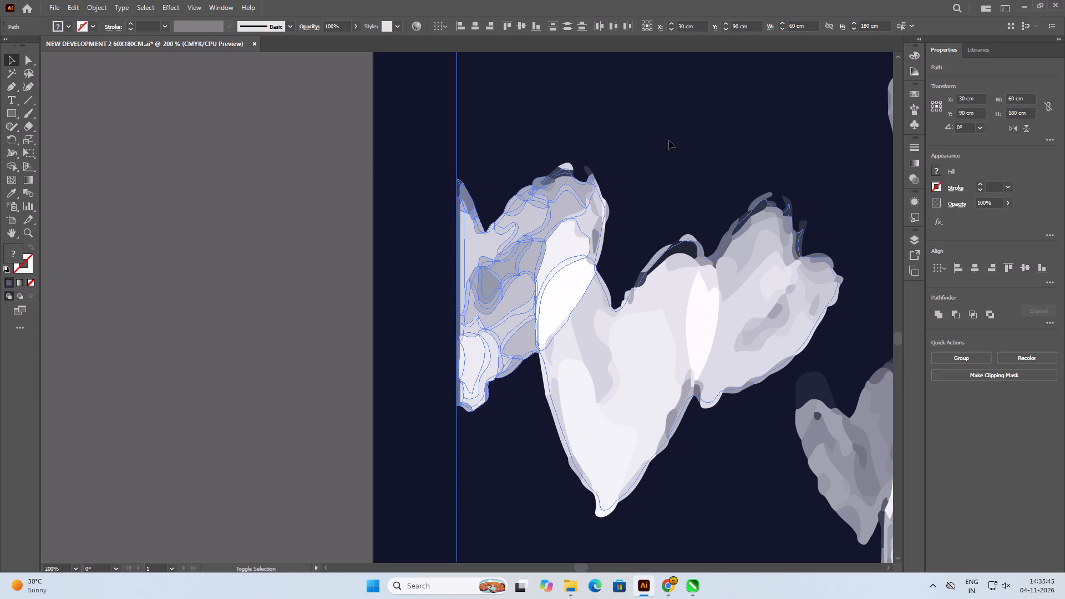
left_click(669, 140, "shift")
left_click(578, 284, "shift")
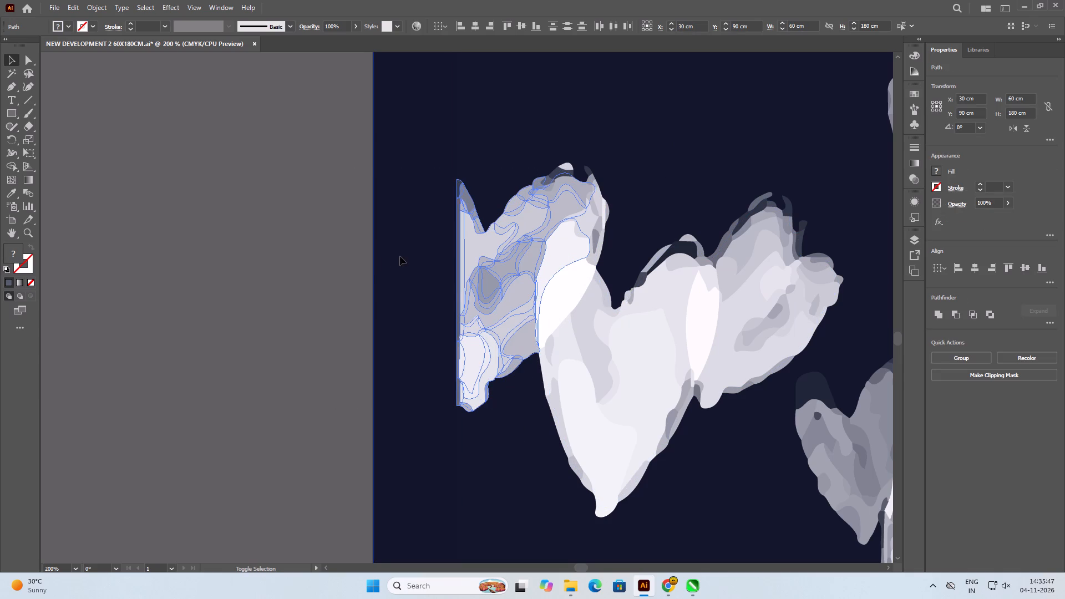
left_click(377, 268, "shift")
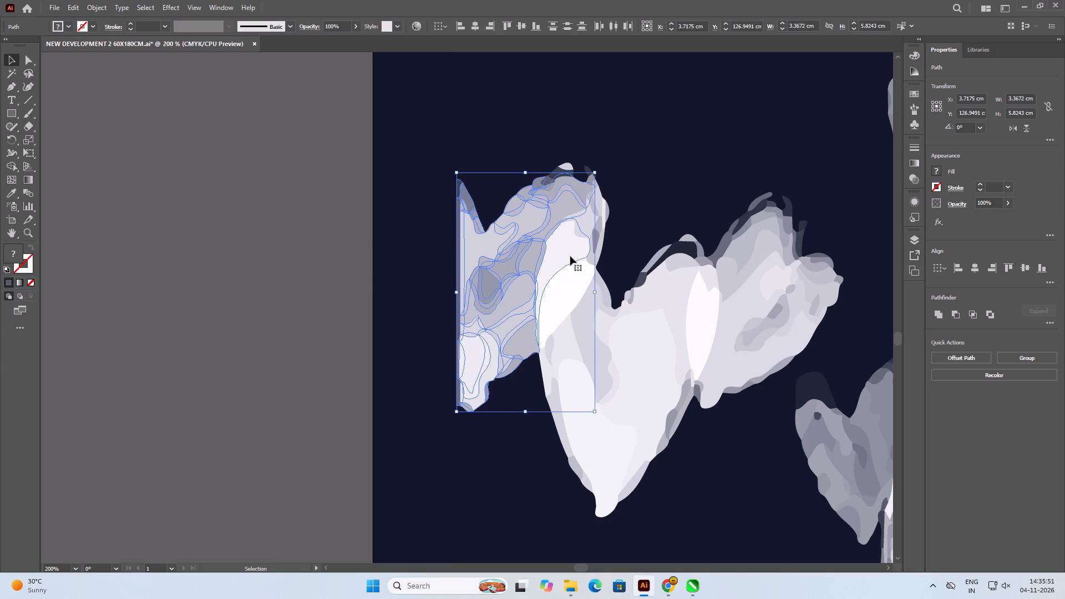
key("Delete")
Delete the rest of the selected cut-off pale heart on the left edge, keeping the overlapping white heart.
left_click(596, 253)
key("Delete")
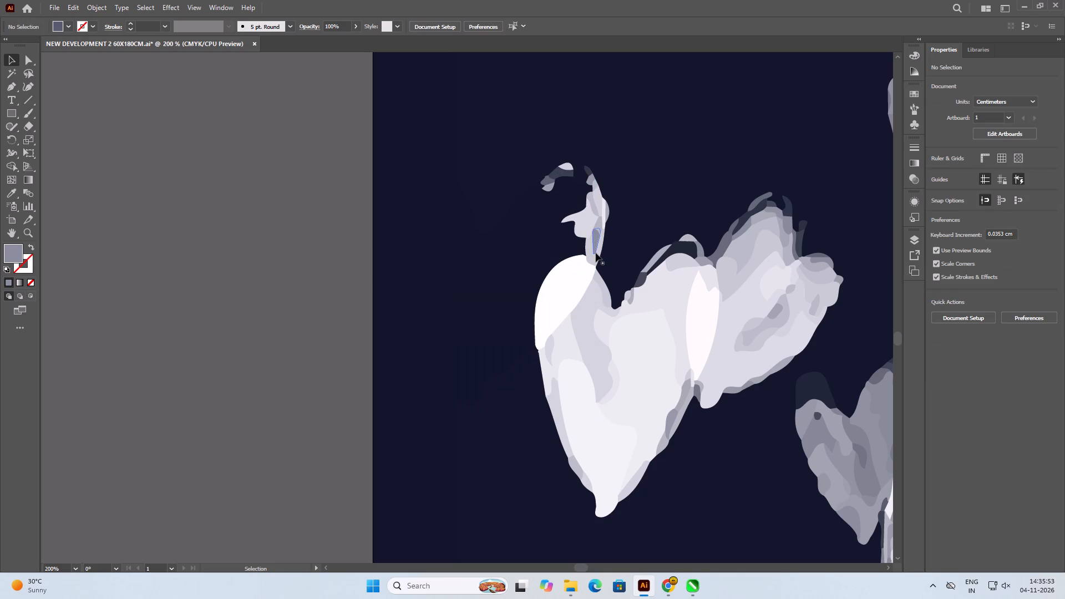
Delete the cut-off heart's leftover slivers and fragments above the white heart, leaving the background shapes out of the selection.
left_click(594, 260)
key("Delete")
left_click(596, 229)
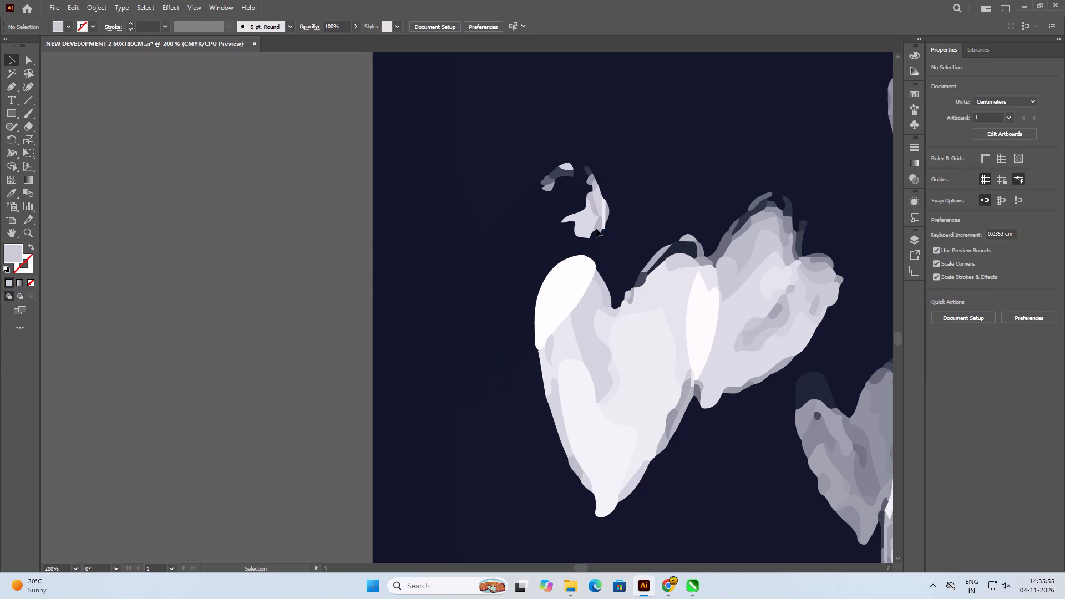
left_click_drag(327, 160, 552, 172)
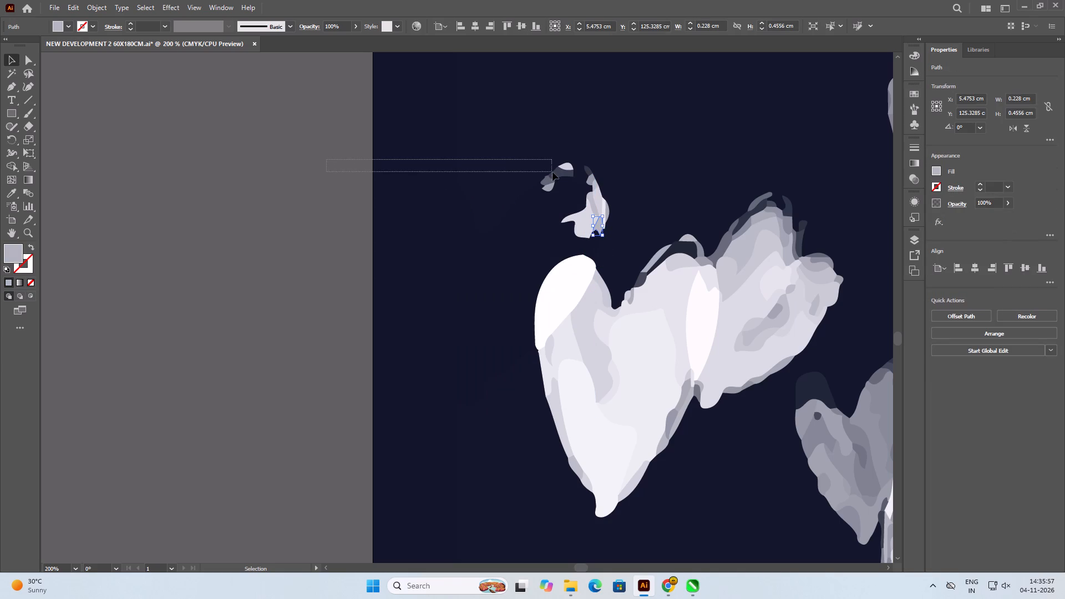
left_click_drag(552, 172, 613, 240)
left_click(459, 295, "shift")
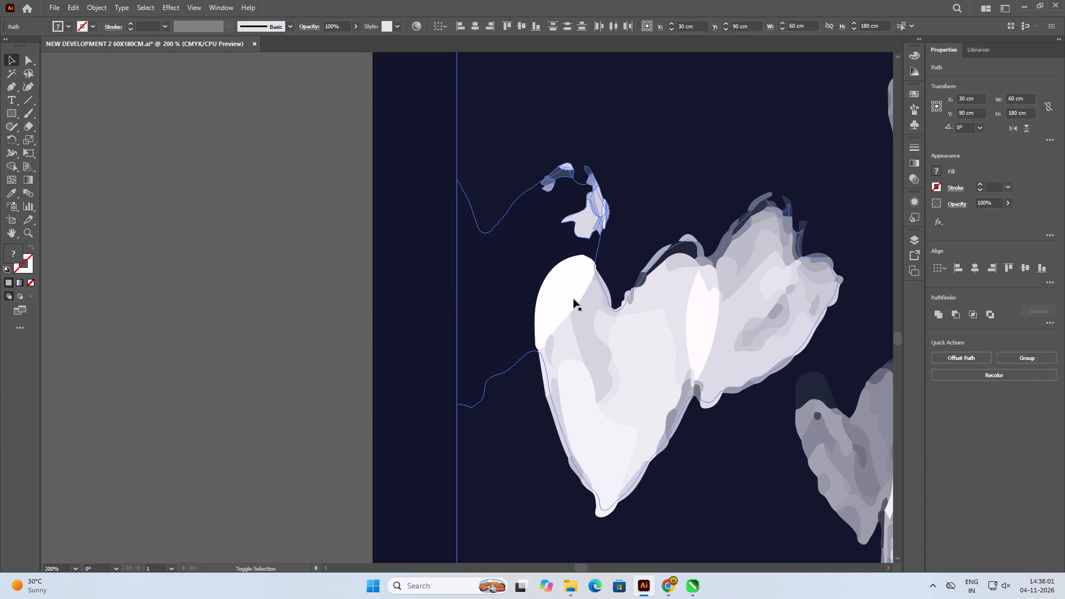
left_click(500, 271, "shift")
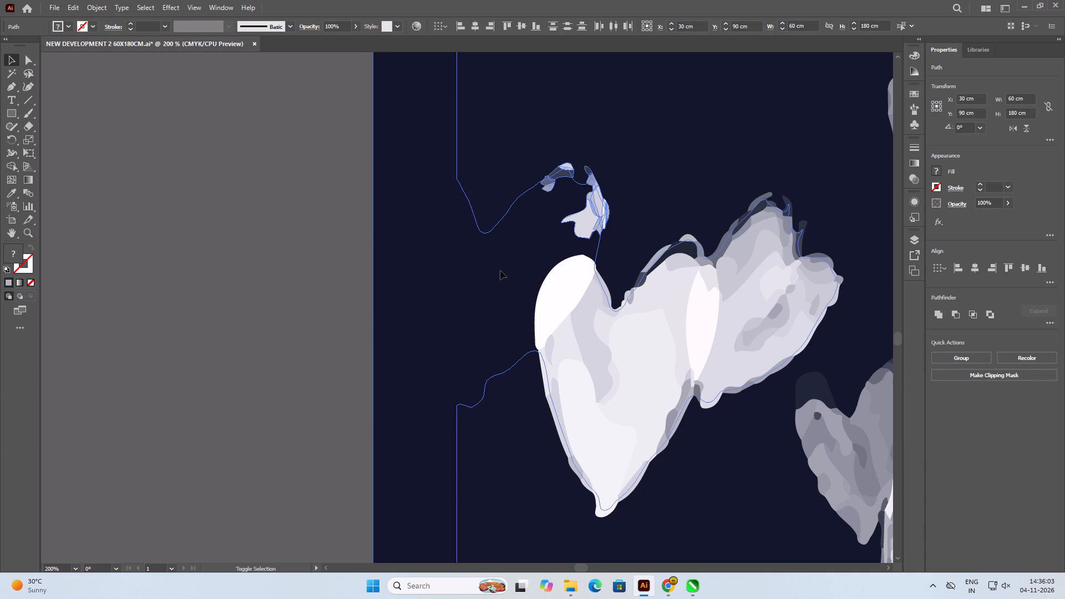
left_click(500, 271, "shift")
left_click(562, 136, "shift")
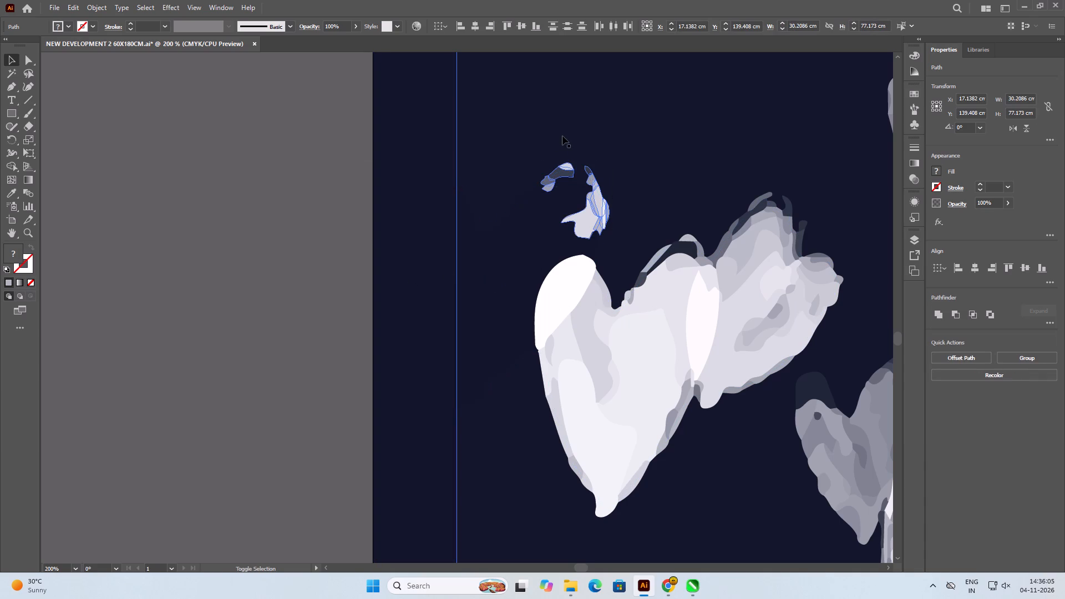
key("Delete")
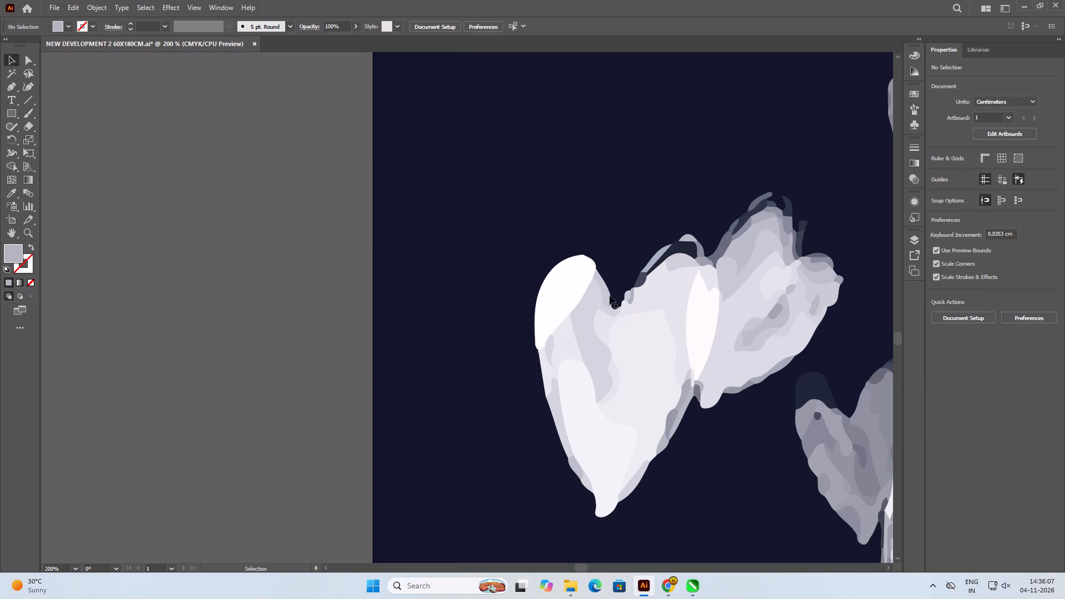
Delete the small pale triangular fragment above the next whole heart down the left side.
scroll(427, 287, "down", 12)
scroll(428, 285, "up", 1)
scroll(428, 285, "down", 11)
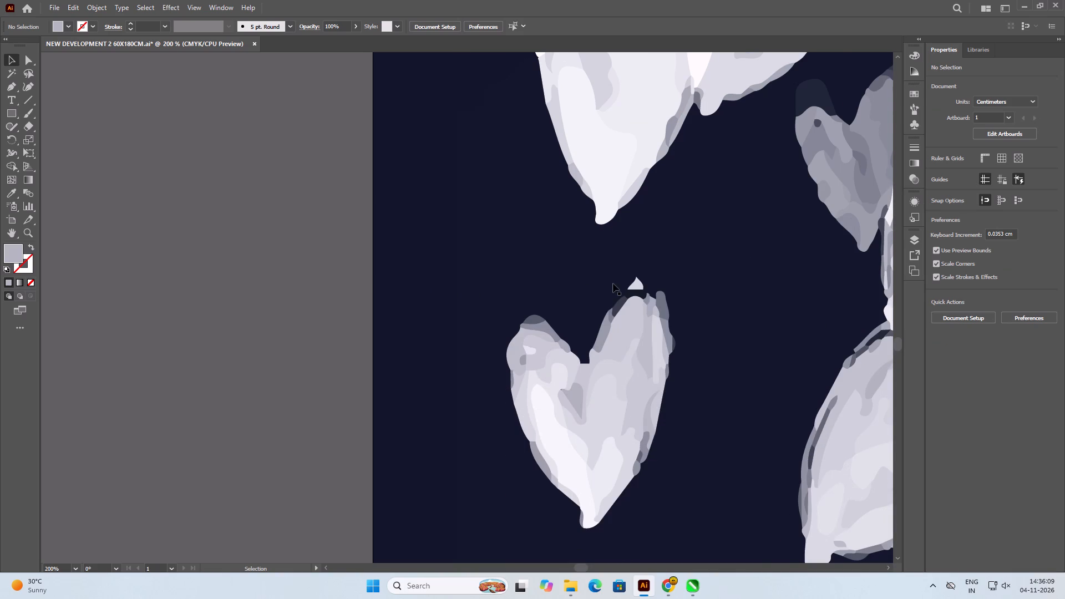
left_click(630, 286)
key("Delete")
Delete the cut-off grey half heart on the left edge in the lower part of the pattern, leaving the background shapes out of the selection.
scroll(630, 281, "down", 4)
scroll(630, 281, "up", 1)
scroll(630, 281, "down", 6)
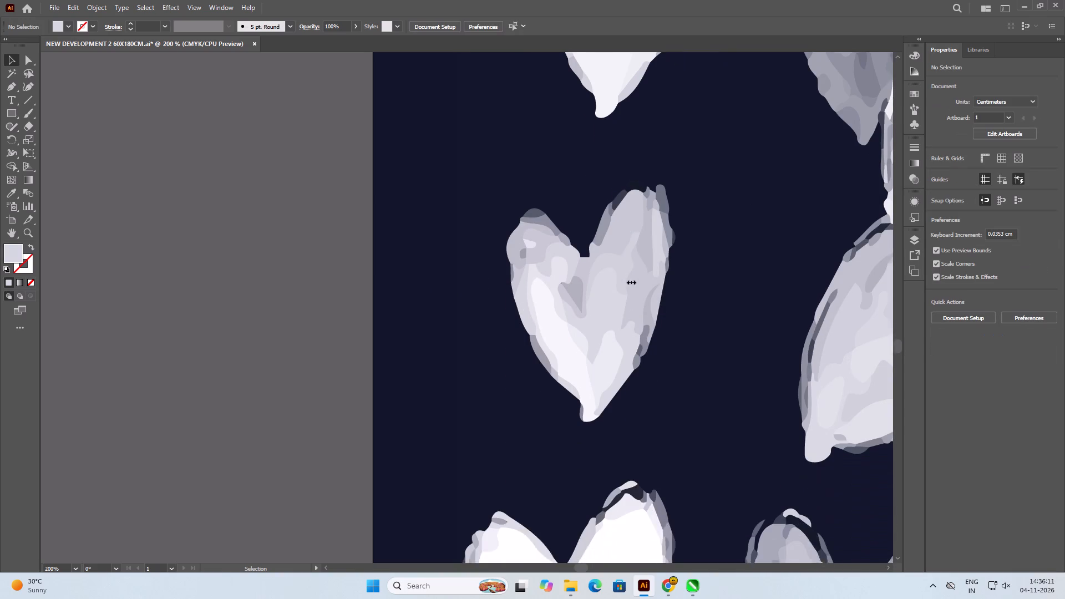
scroll(630, 281, "down", 20)
scroll(519, 261, "down", 4, "alt")
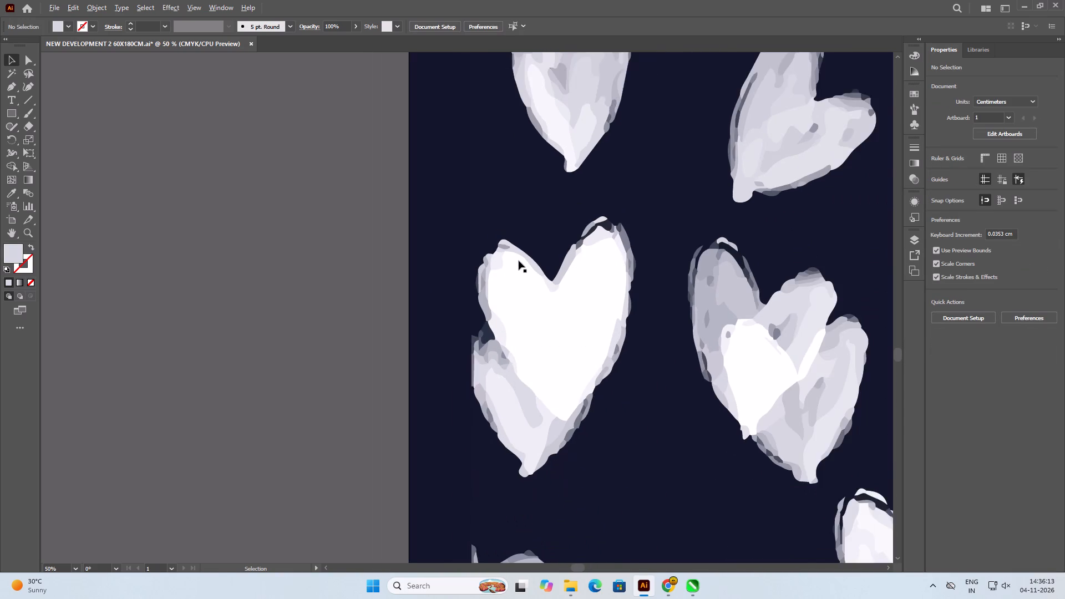
scroll(519, 261, "down", 7)
scroll(519, 274, "up", 3, "alt")
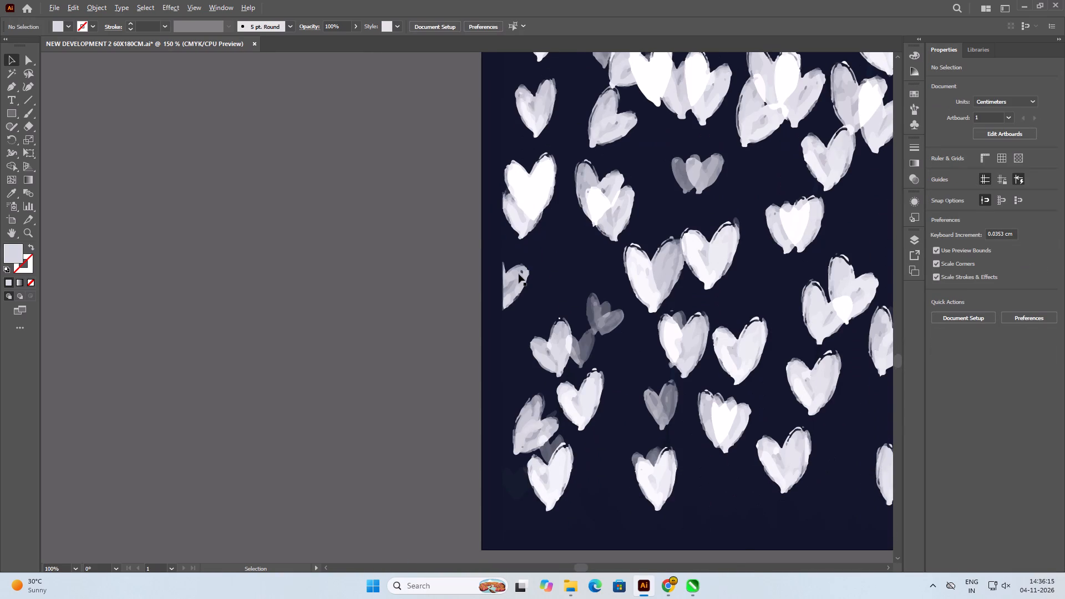
scroll(514, 251, "up", 2, "alt")
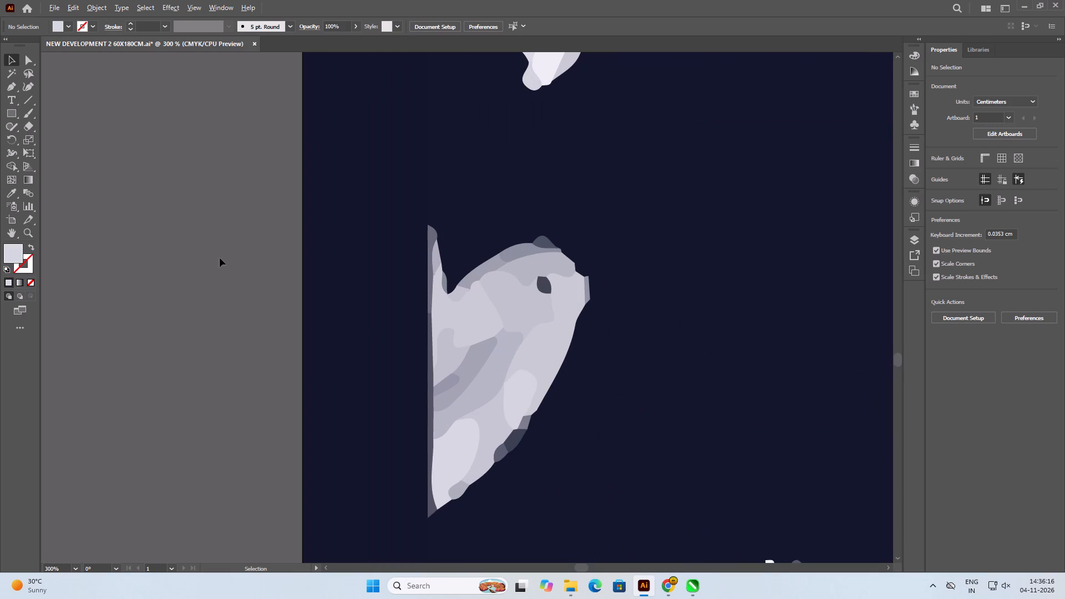
left_click_drag(290, 215, 595, 520)
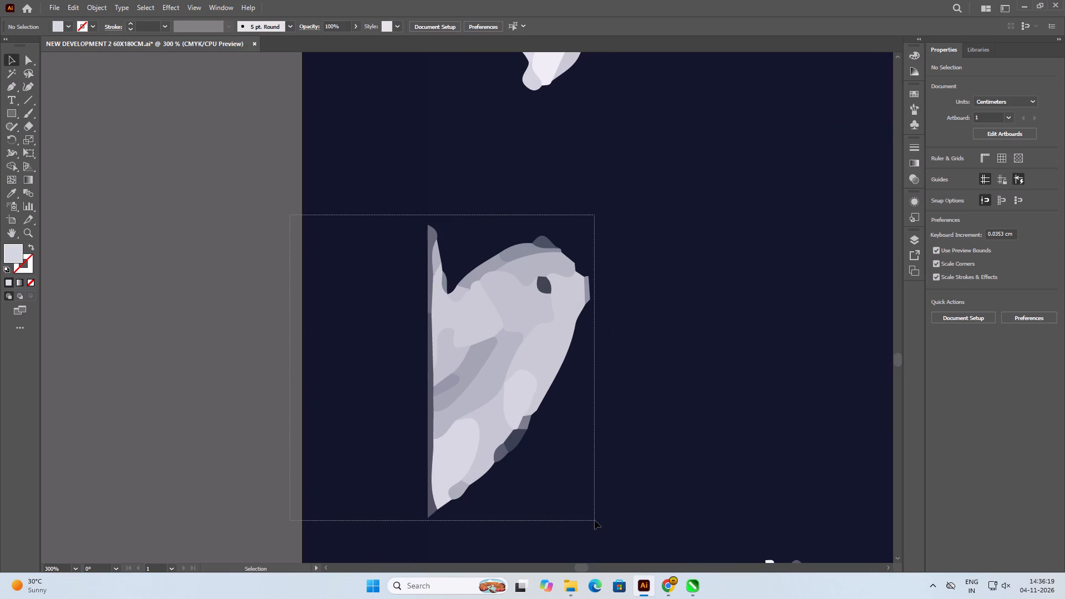
left_click_drag(595, 520, 594, 520)
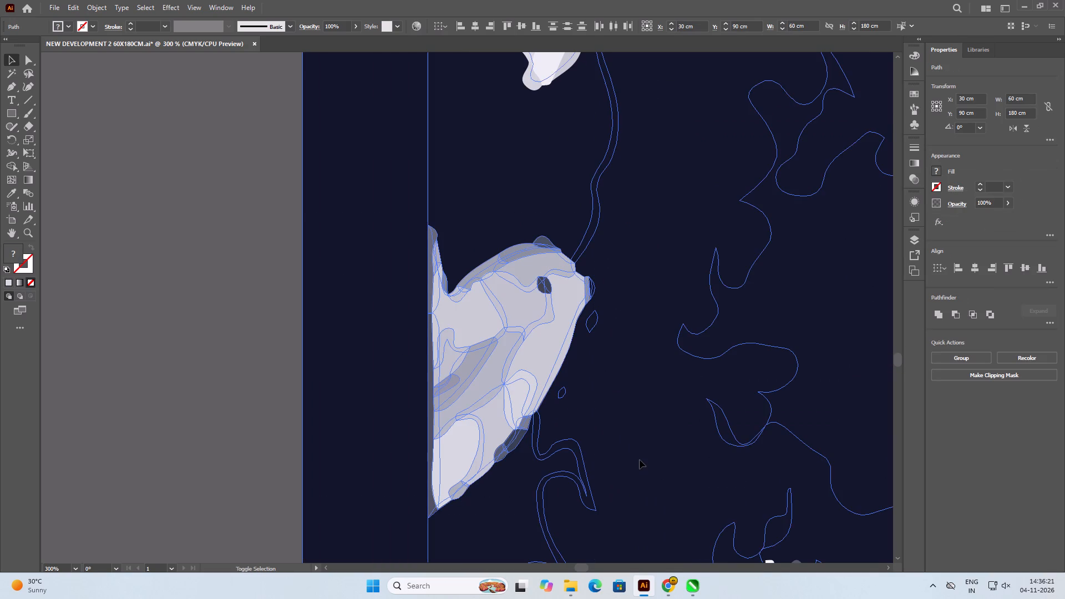
left_click(640, 460, "shift")
left_click(564, 176, "shift")
left_click(513, 534, "shift")
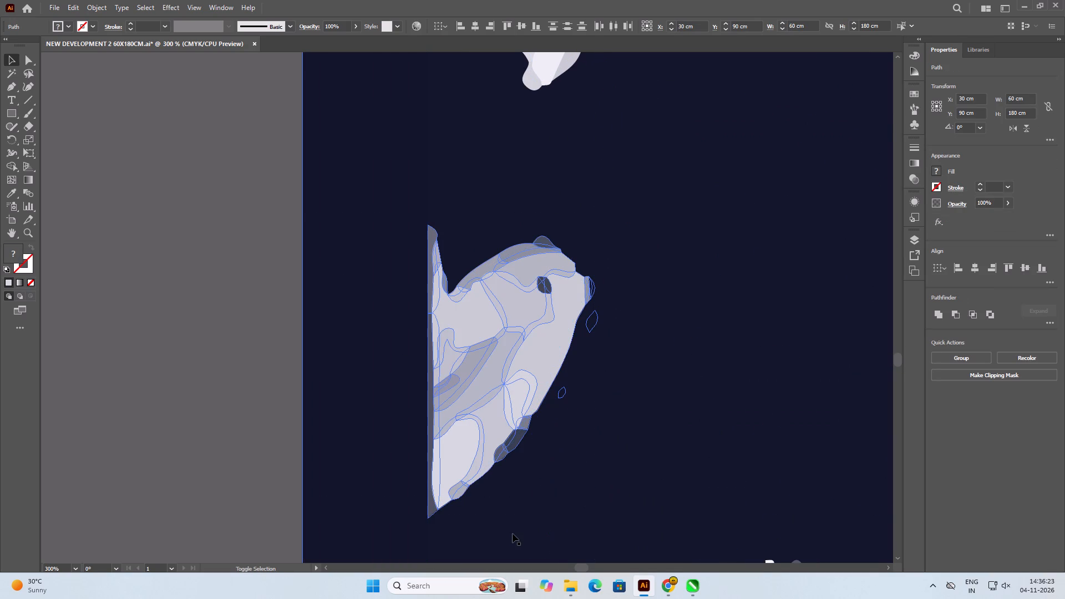
left_click(325, 384, "shift")
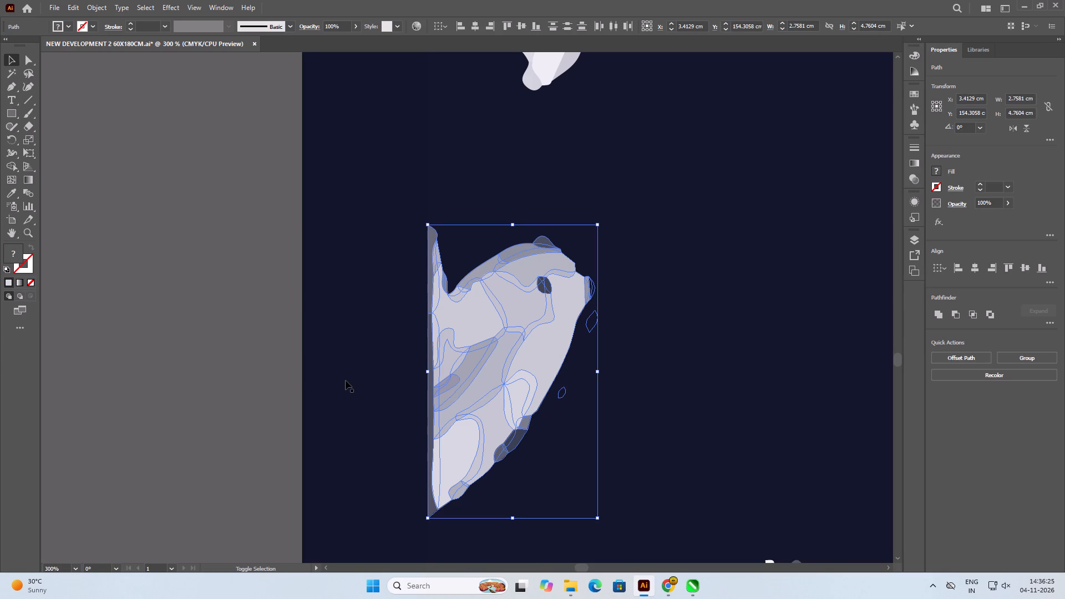
key("Delete")
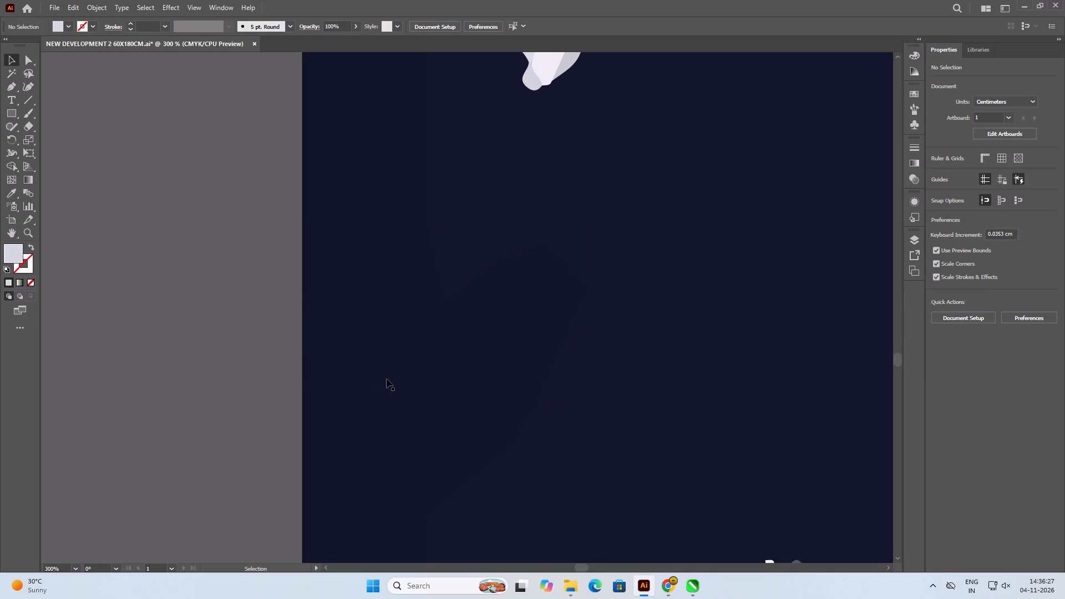
Inspect the whole pattern from top to bottom for remaining cut-off hearts, fragments and gaps along the edges.
scroll(387, 374, "down", 7, "alt")
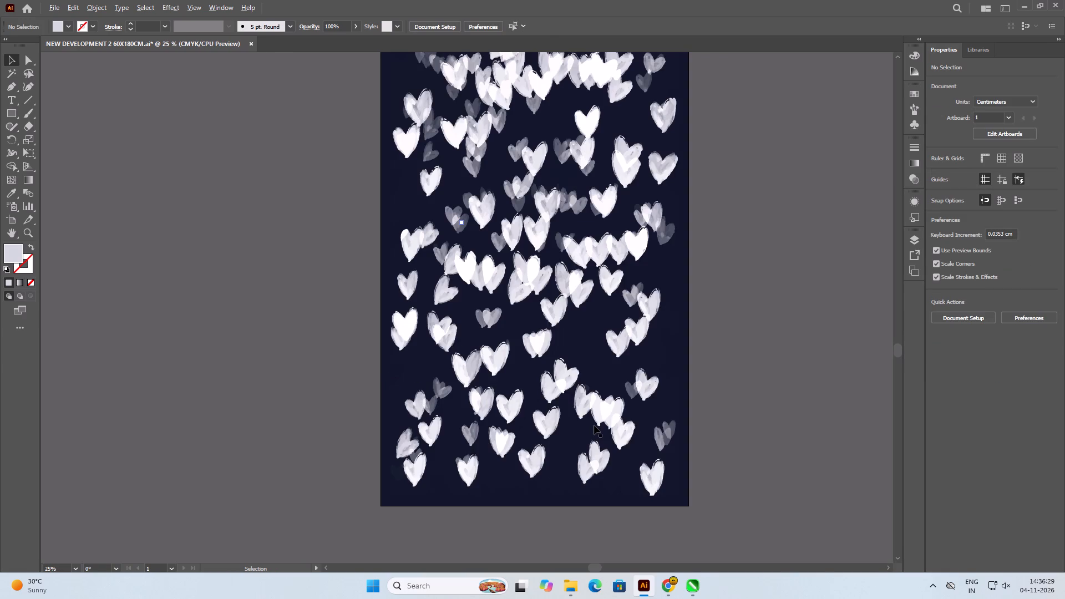
scroll(594, 425, "down", 1, "alt")
left_click(354, 323)
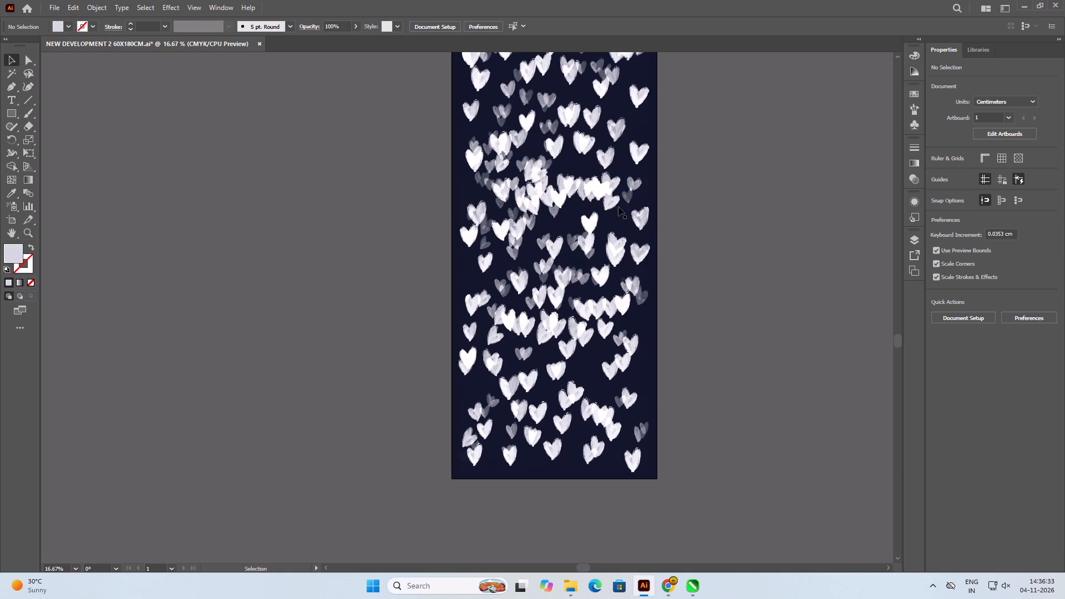
scroll(534, 210, "down", 2)
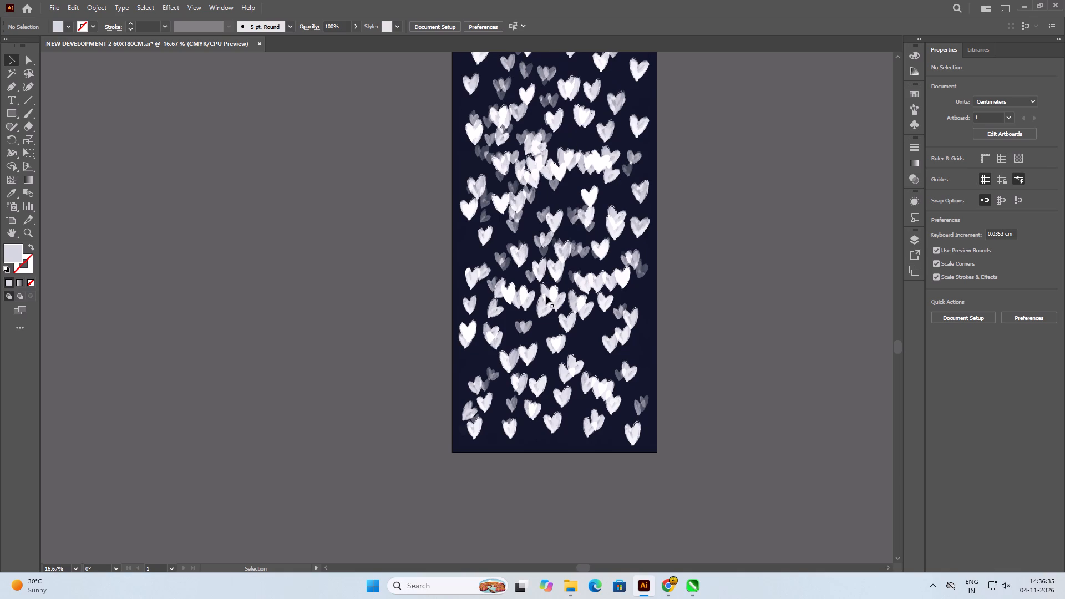
scroll(546, 296, "down", 3)
scroll(546, 296, "up", 17)
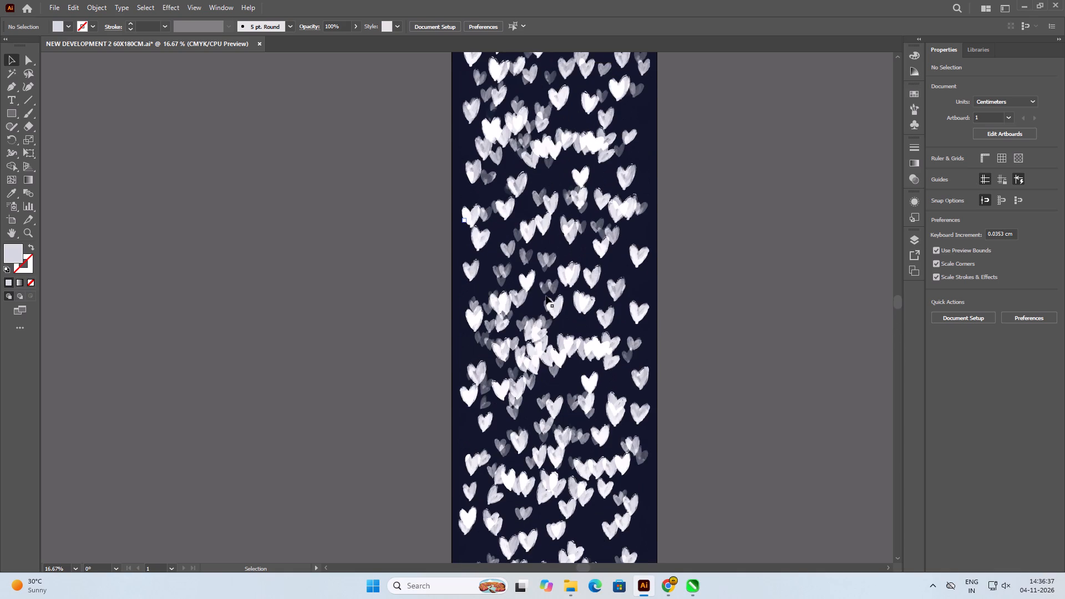
scroll(546, 296, "up", 4)
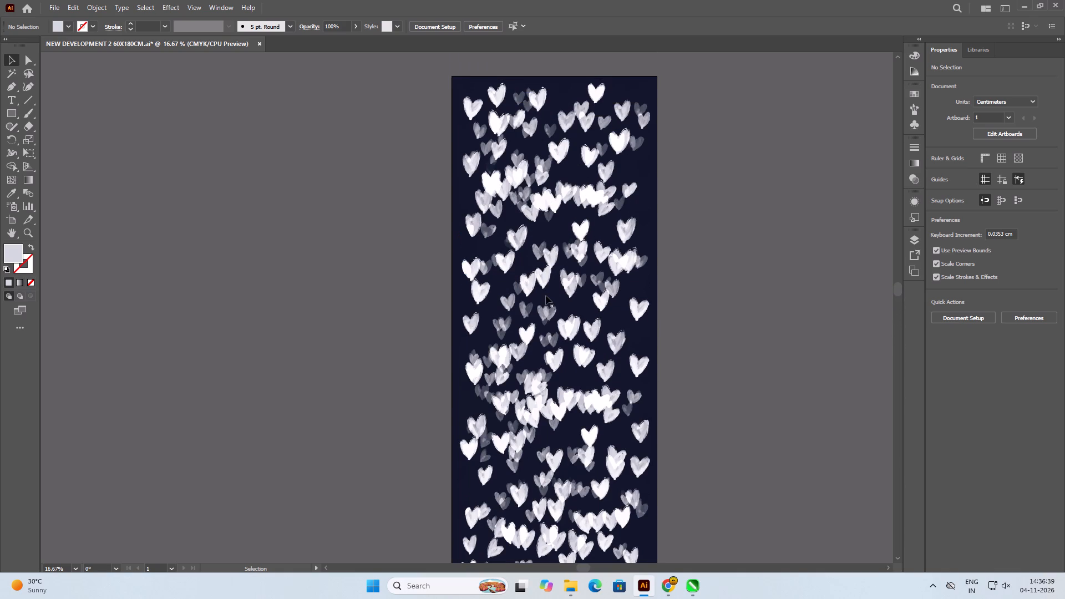
scroll(615, 281, "down", 7)
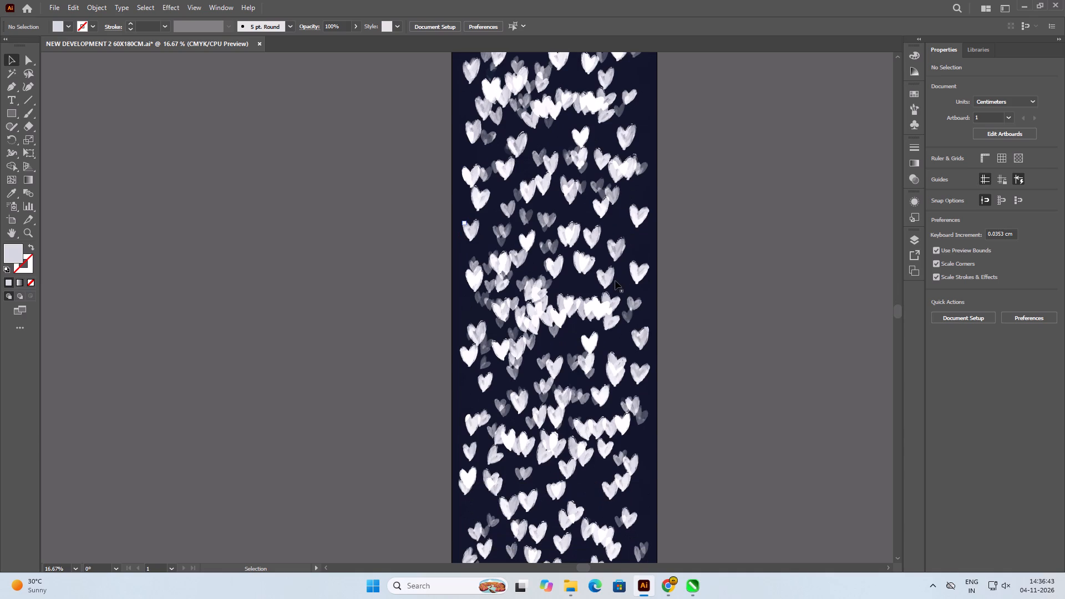
scroll(613, 283, "down", 6)
scroll(613, 283, "up", 1)
scroll(613, 283, "down", 1)
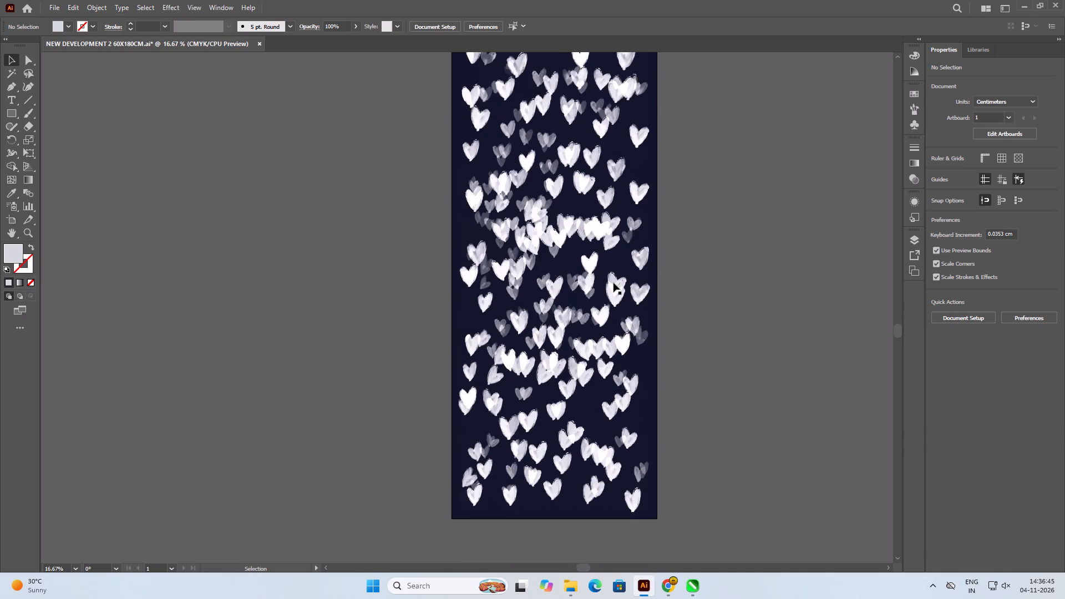
scroll(613, 283, "down", 4)
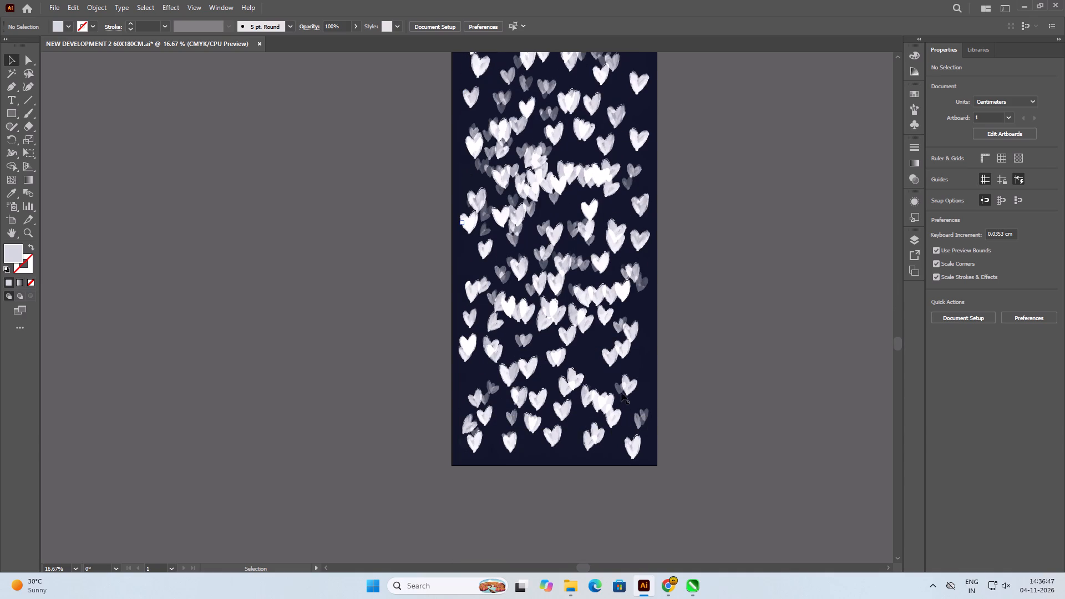
left_click(621, 389)
left_click(738, 387)
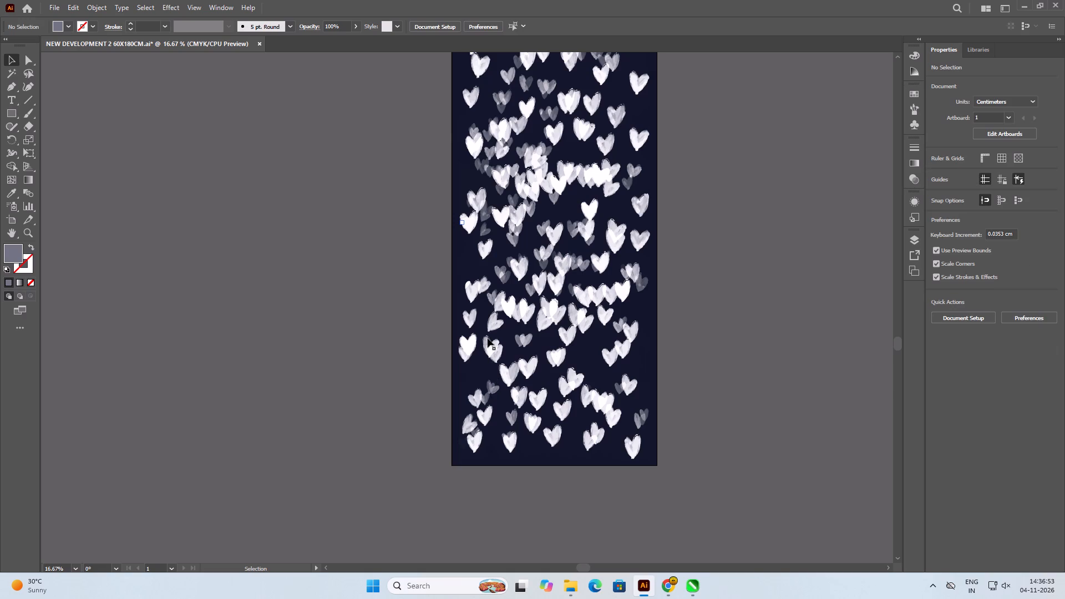
left_click(703, 292)
Select the pieces of the upper grey heart in the overlapping pair near the pattern's lower right edge, excluding background and neighbouring shapes, and group them.
scroll(645, 430, "up", 5, "alt")
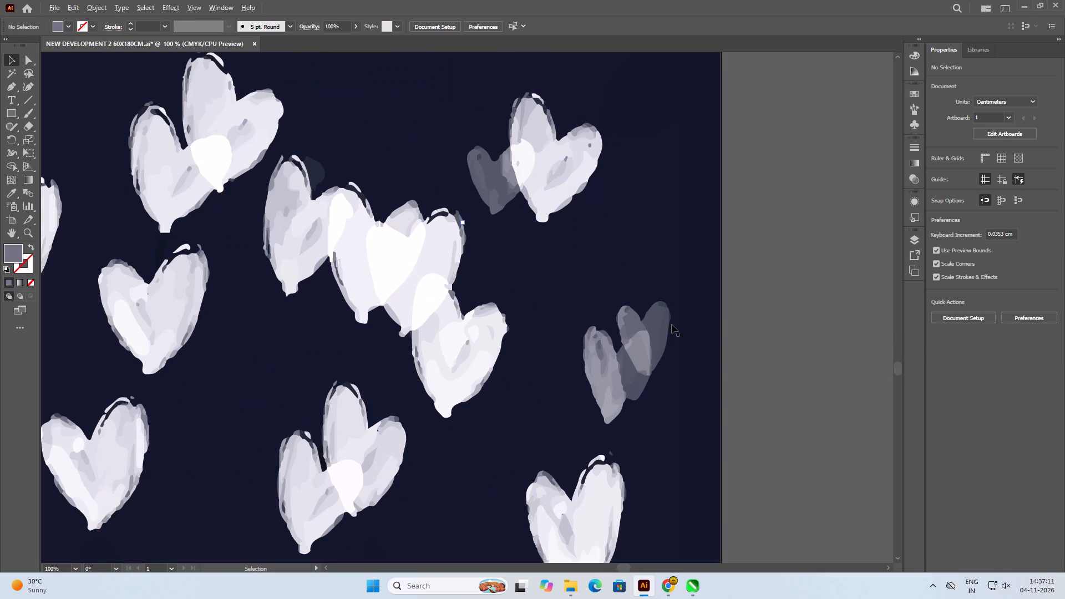
scroll(682, 301, "up", 2, "alt")
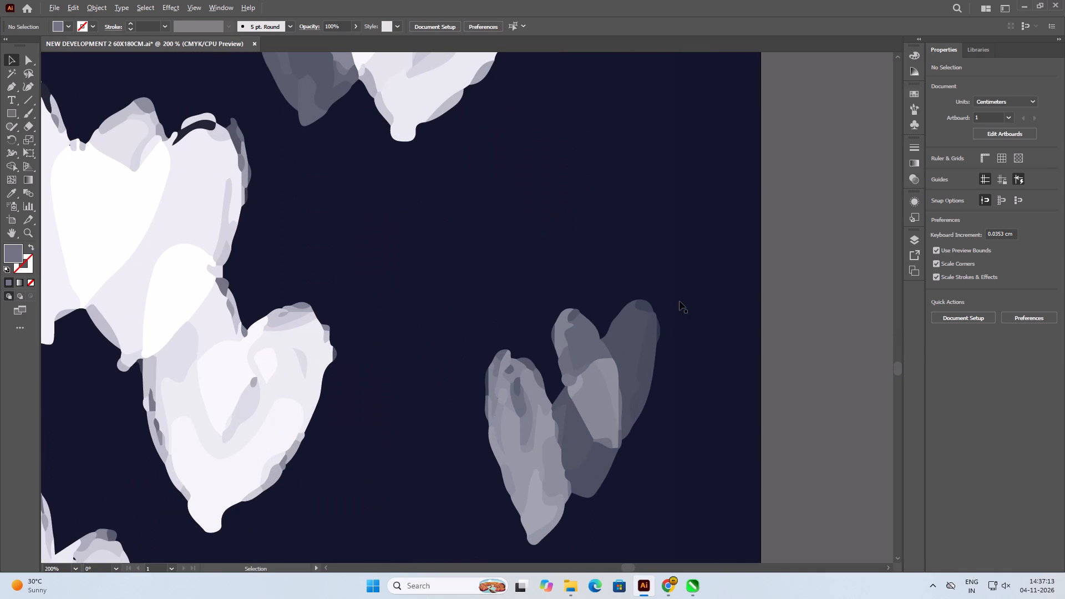
left_click_drag(797, 274, 579, 450)
left_click_drag(579, 450, 544, 450)
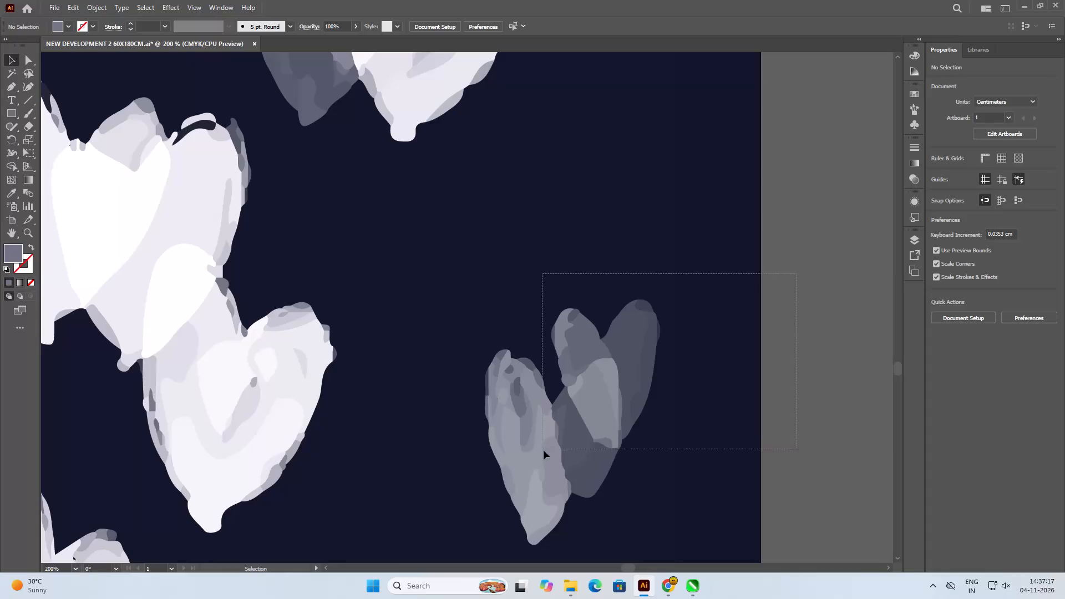
left_click_drag(544, 450, 550, 451)
left_click(715, 393, "shift")
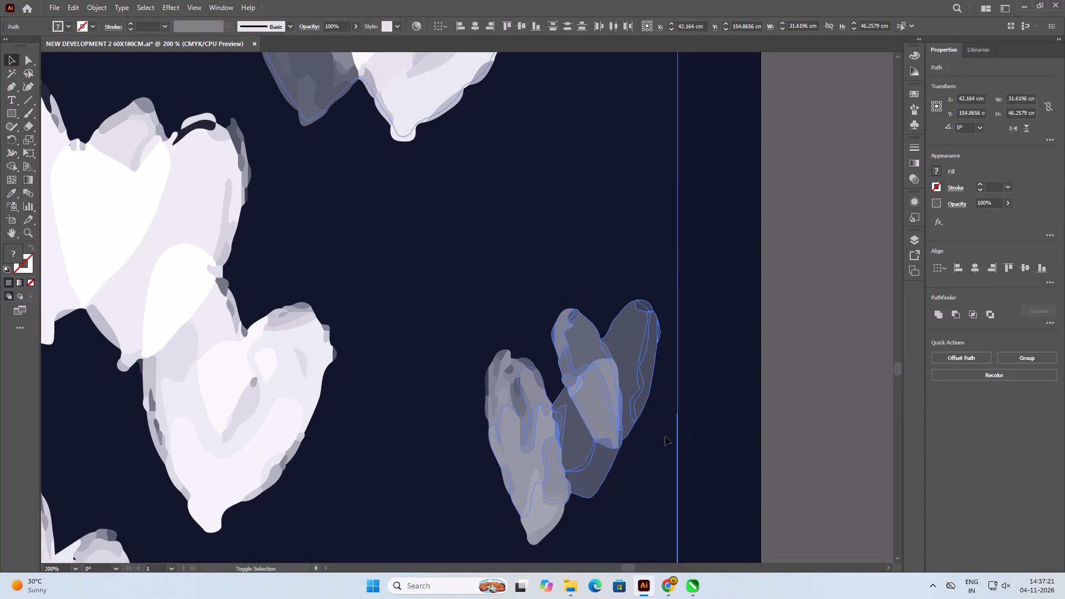
left_click(662, 440, "shift")
left_click(594, 470, "shift")
left_click(585, 444, "shift")
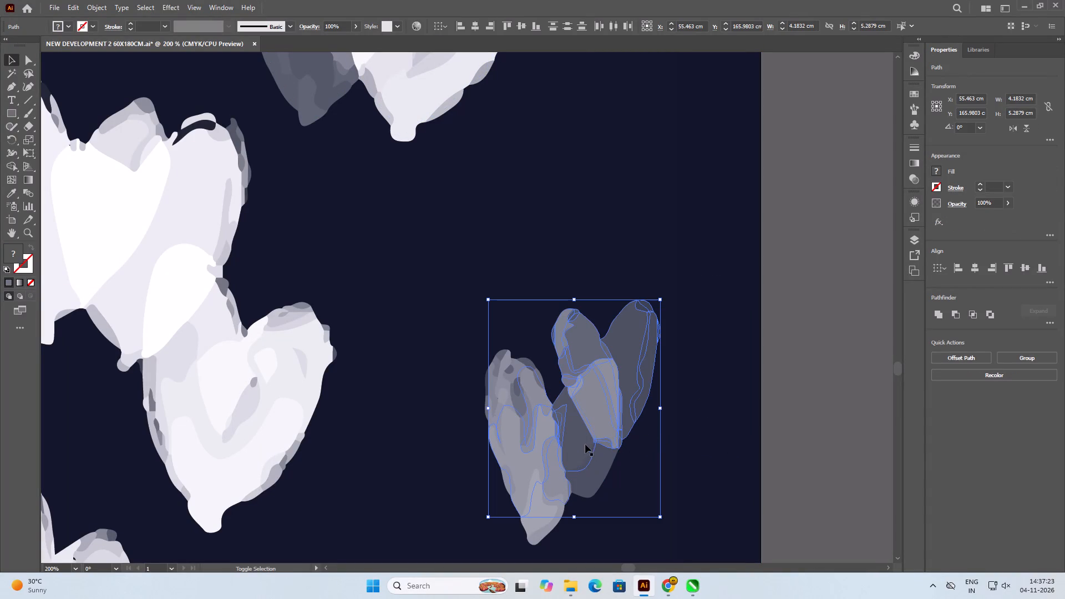
left_click(559, 410, "shift")
left_click(556, 464, "shift")
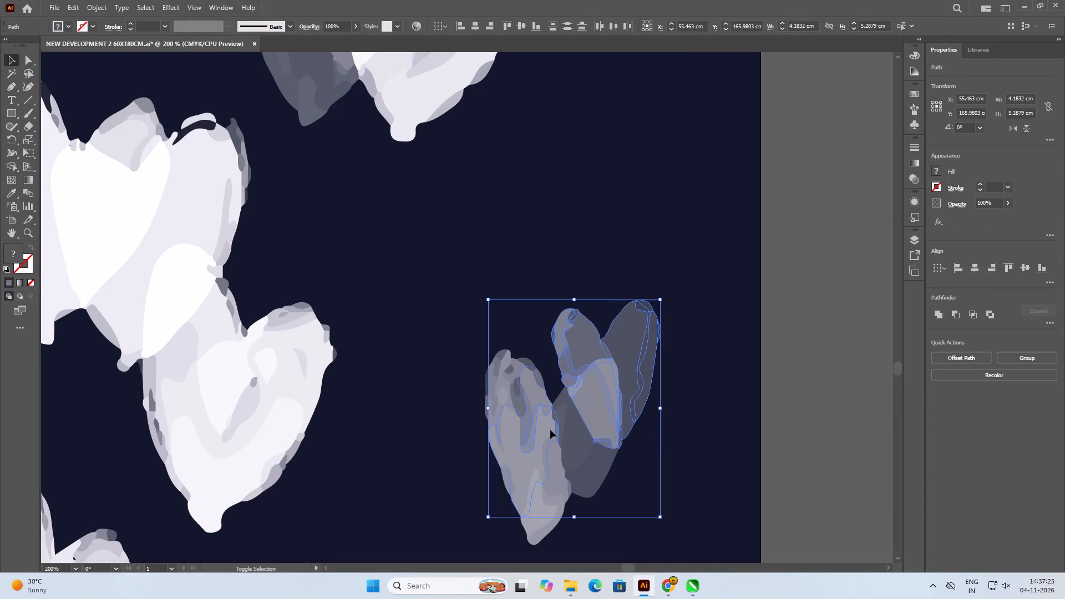
left_click(549, 427, "shift")
left_click(539, 397, "shift")
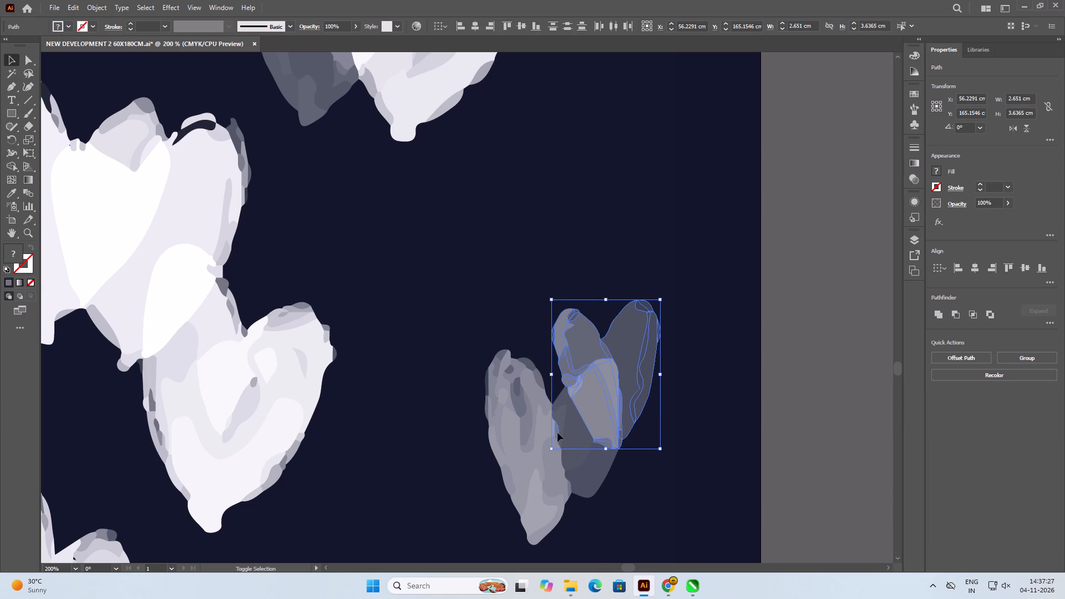
left_click(557, 433, "shift")
key("ctrl+c")
scroll(668, 426, "up", 1)
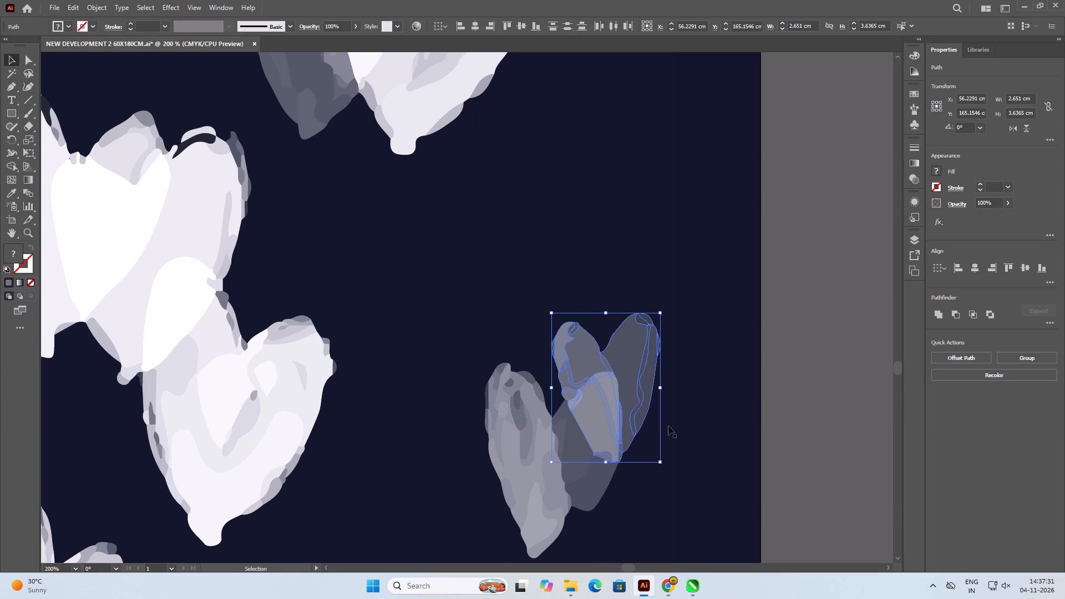
key("ctrl+g")
Place a copy of the grouped grey heart in the gap between the white hearts along the pattern's bottom edge.
scroll(747, 321, "down", 2, "alt")
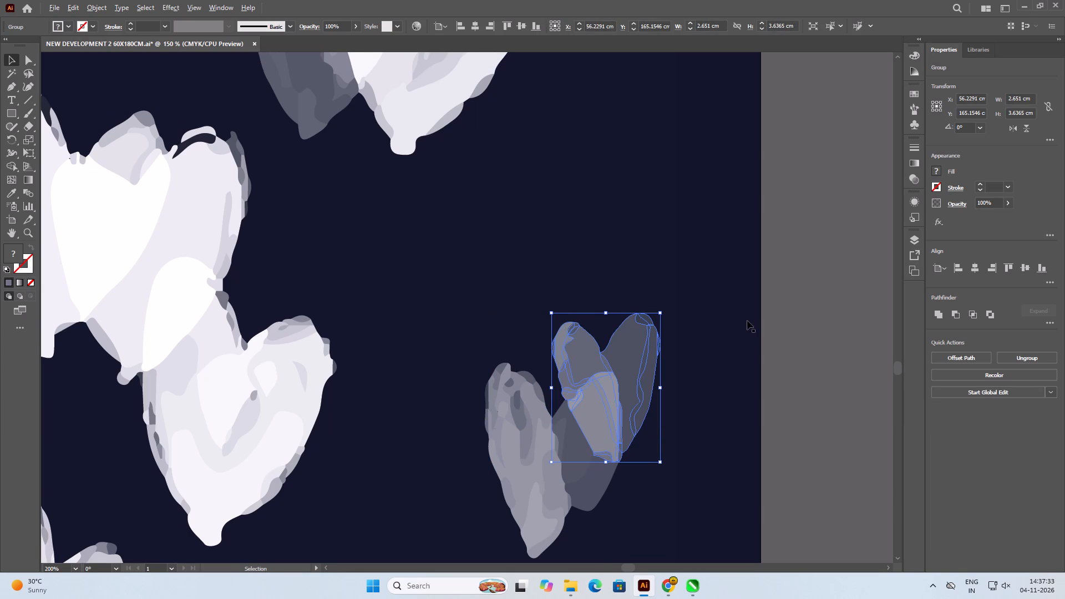
scroll(747, 321, "down", 4, "alt")
left_click_drag(729, 329, 589, 377, "alt")
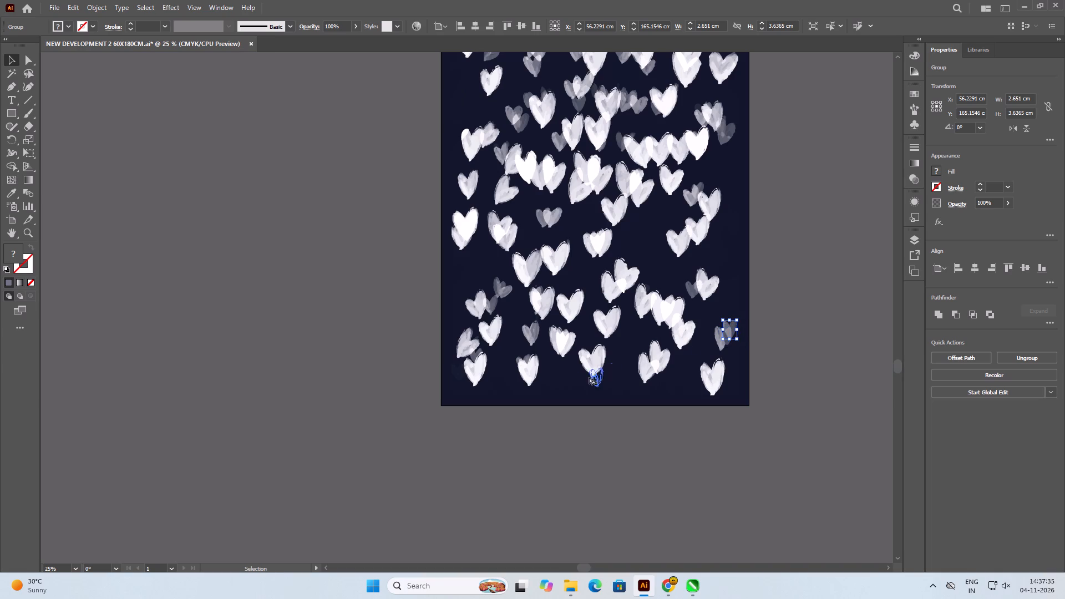
left_click_drag(589, 377, 563, 374, "alt")
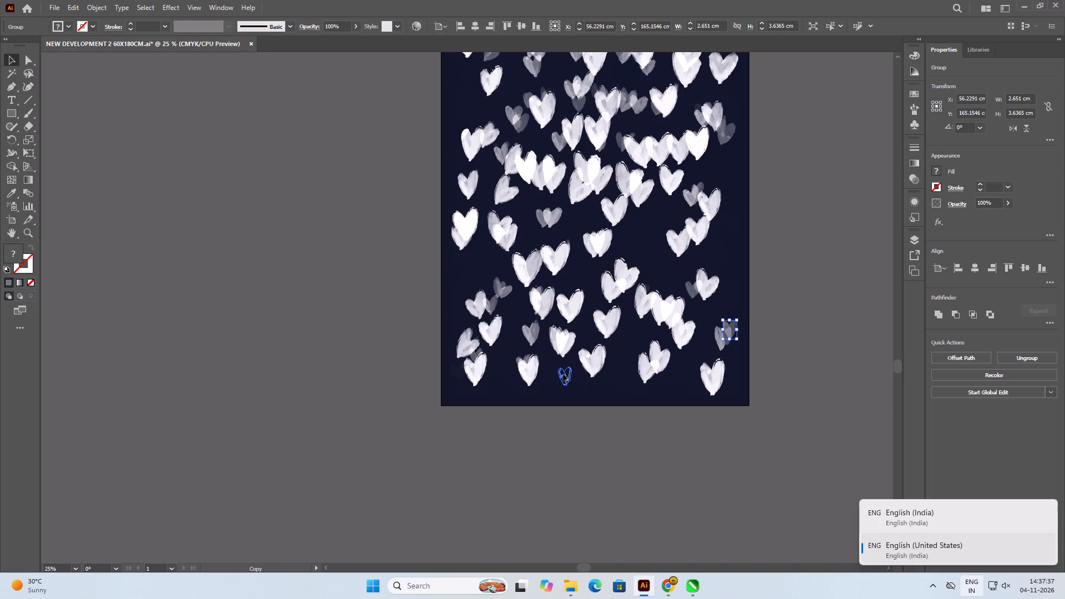
left_click_drag(563, 374, 563, 373, "alt")
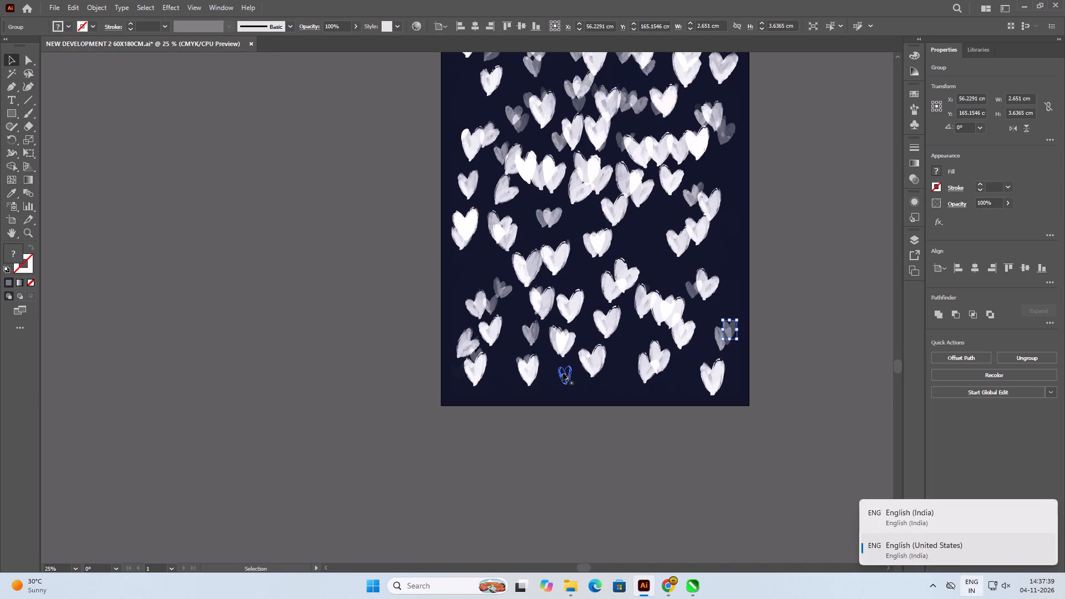
left_click(611, 441)
Copy the small grey heart into the gap below the bright white heart on the pattern's lower left edge.
left_click(566, 373)
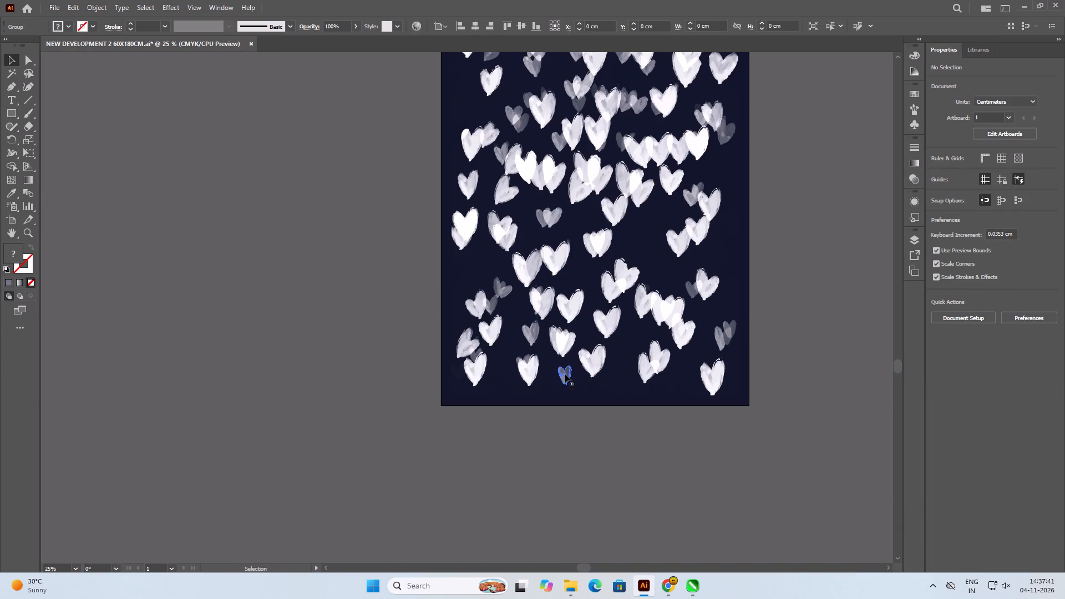
left_click_drag(565, 375, 470, 270, "alt")
left_click(584, 504)
Copy the bottom-edge grey heart into the next gap higher up the left edge, between the white hearts below mid-height.
scroll(584, 505, "down", 1, "alt")
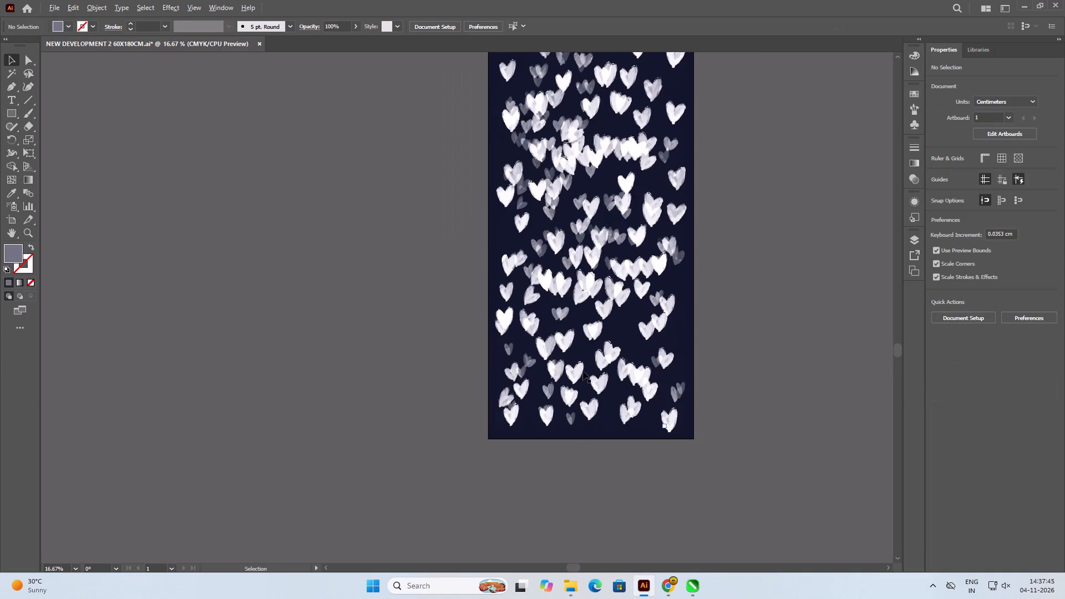
left_click(572, 418)
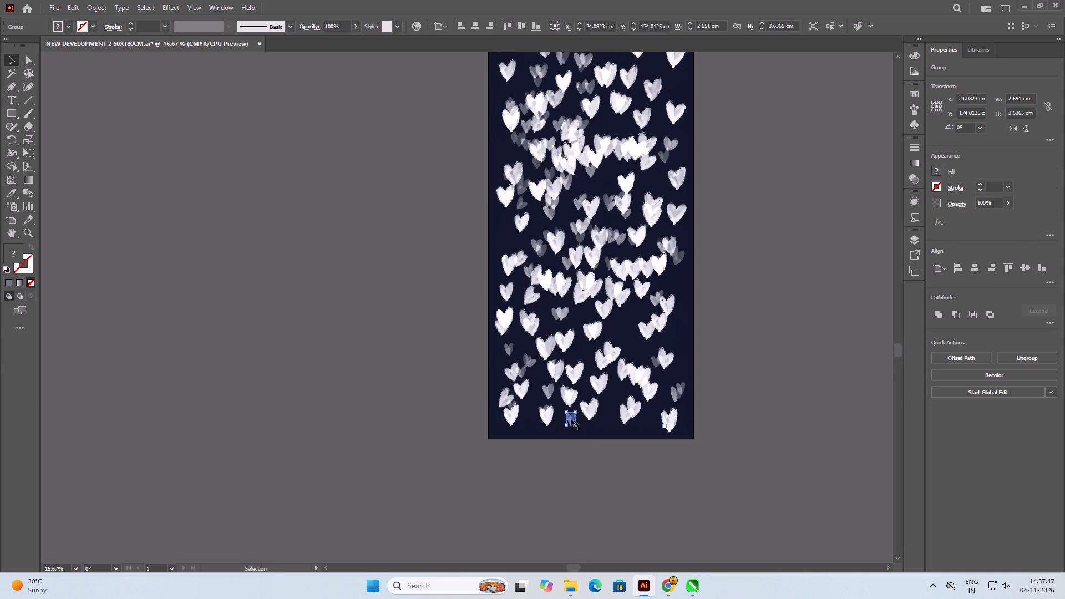
left_click_drag(571, 419, 503, 233, "alt")
left_click_drag(503, 233, 503, 232, "alt")
left_click(835, 379)
Copy the bottom-edge grey heart into the left-edge gap near the pattern's mid-height, at about Y 94.5 cm.
scroll(711, 446, "up", 2)
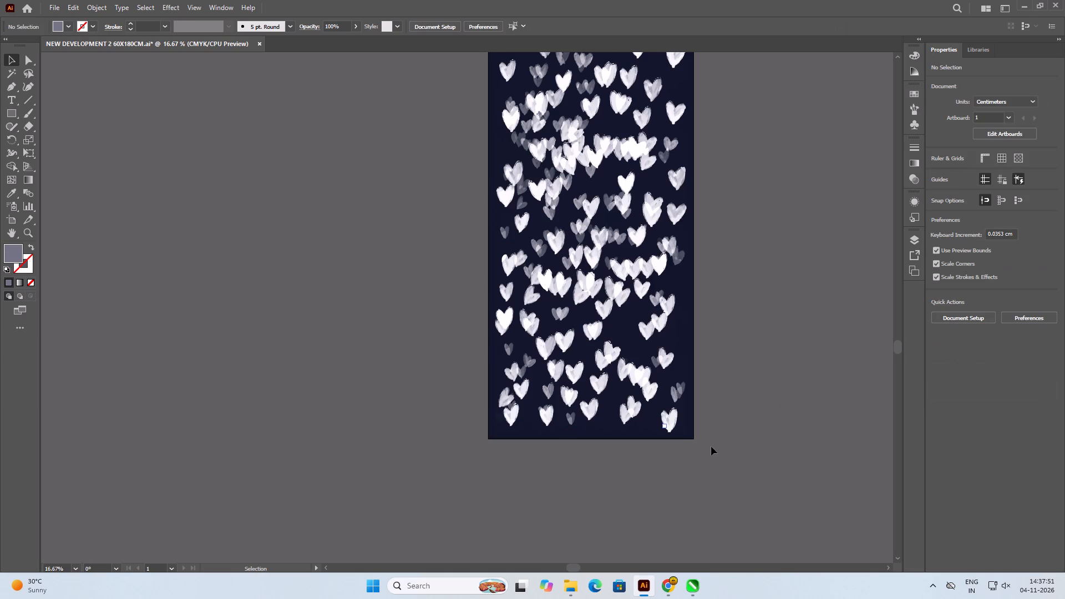
scroll(711, 446, "up", 3)
left_click(568, 483)
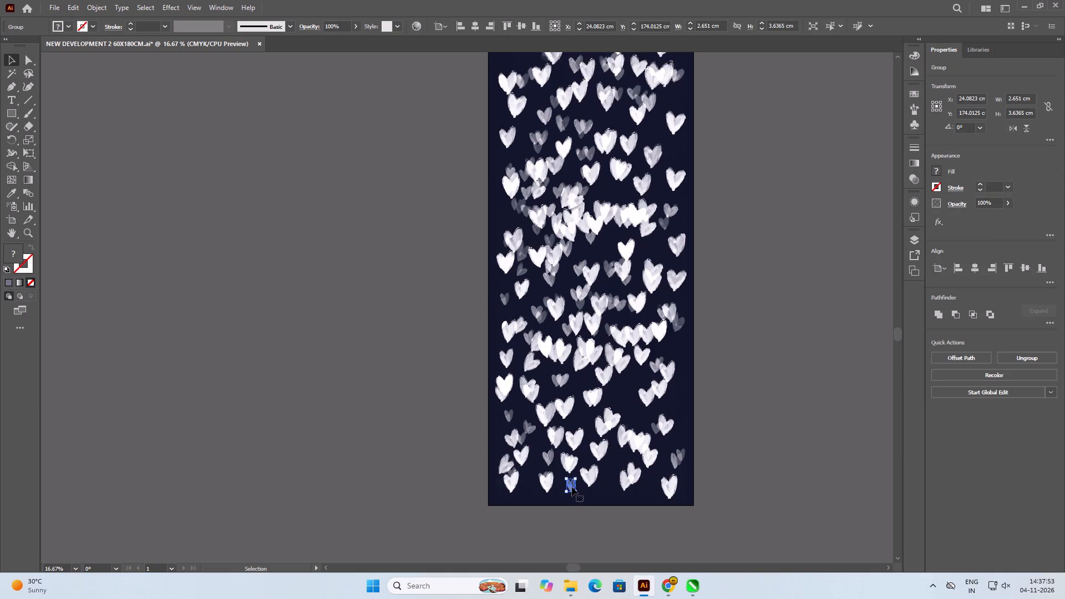
left_click_drag(572, 486, 503, 211, "alt")
left_click_drag(503, 211, 503, 214, "alt")
left_click(740, 239)
Copy the mid-height left grey heart into the upper right edge gap, at about X 55.2 cm, Y 26.6 cm.
scroll(713, 342, "up", 7)
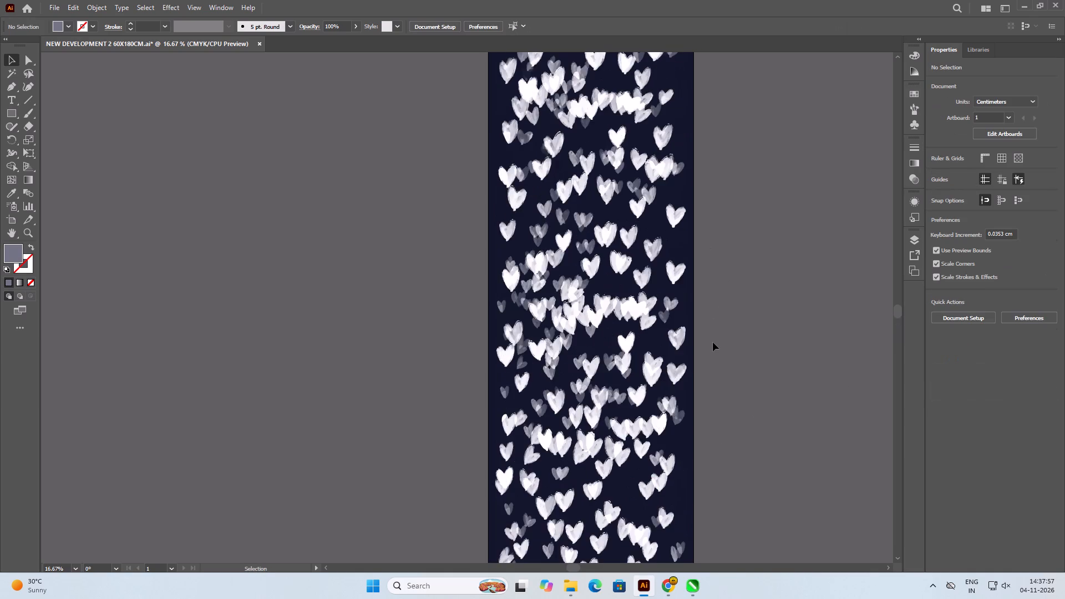
scroll(713, 342, "up", 7)
left_click(501, 402)
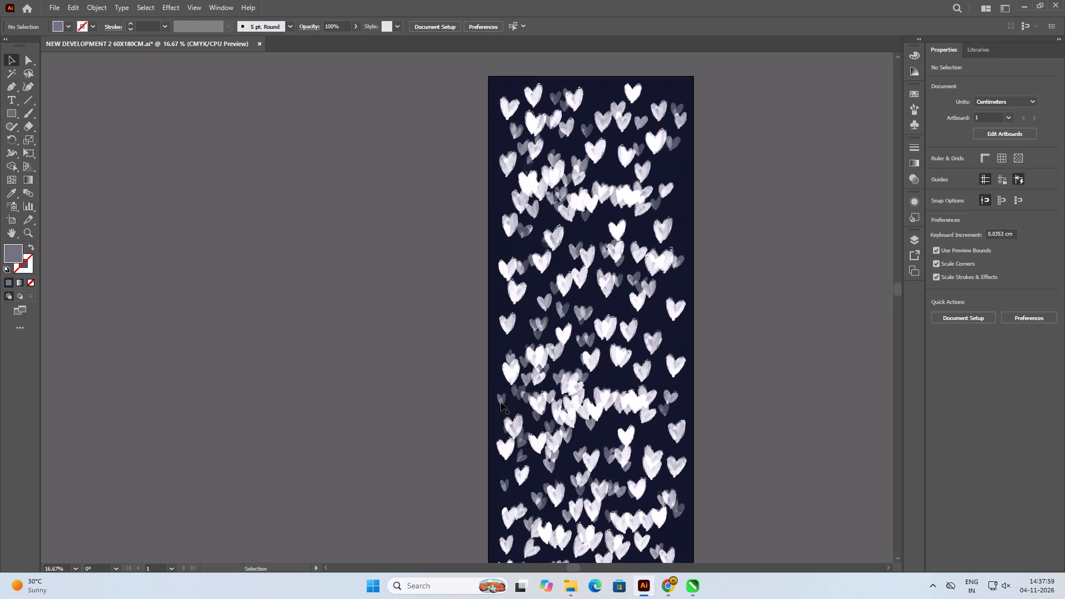
left_click_drag(501, 399, 503, 240, "alt")
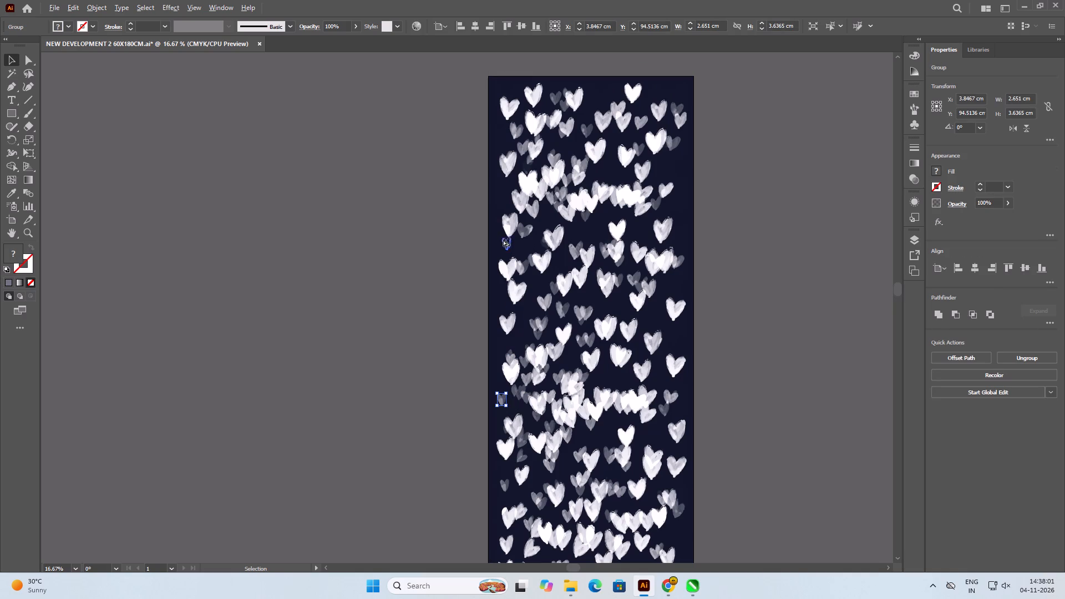
left_click_drag(503, 240, 501, 196, "alt")
left_click_drag(501, 196, 675, 167, "alt")
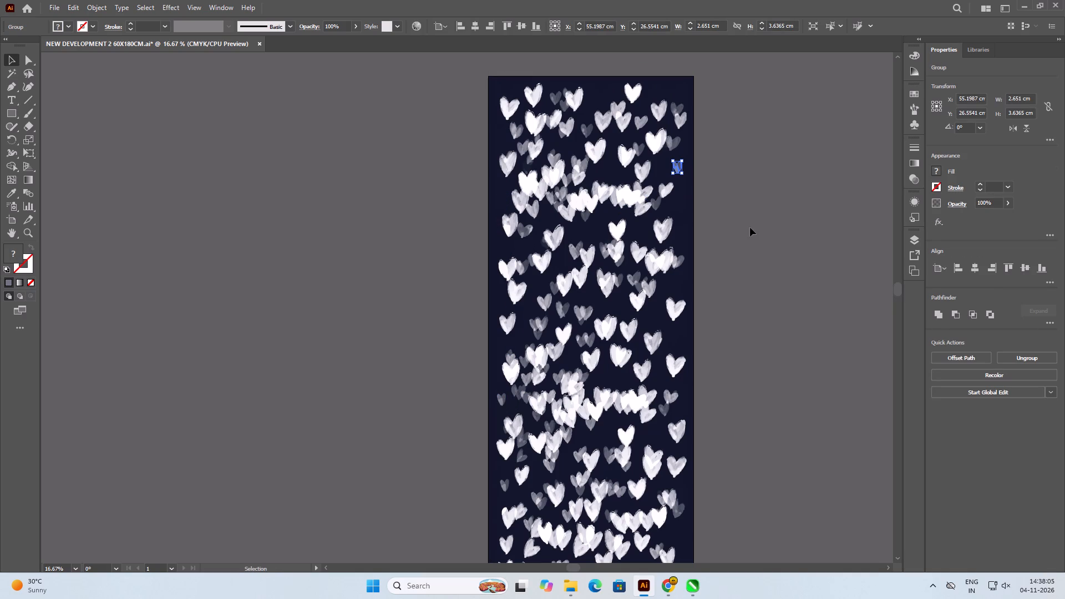
left_click(750, 227)
Copy the mid-height left grey heart between the two white hearts on the right edge, at about X 54.4 cm, Y 77 cm.
left_click(500, 402)
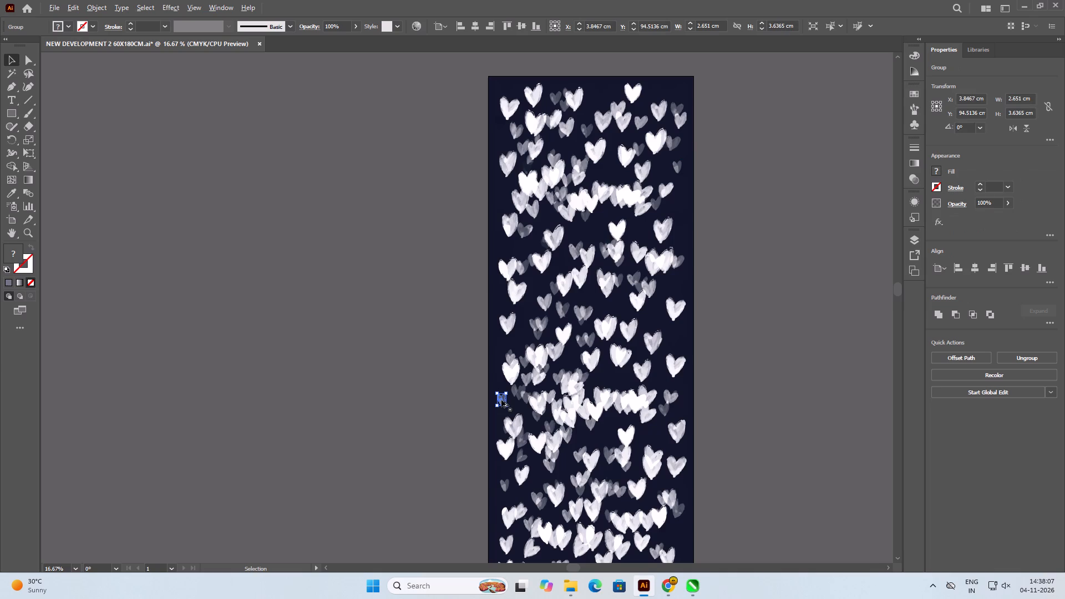
left_click_drag(501, 400, 666, 358, "alt")
left_click_drag(666, 358, 672, 339, "alt")
left_click(709, 334)
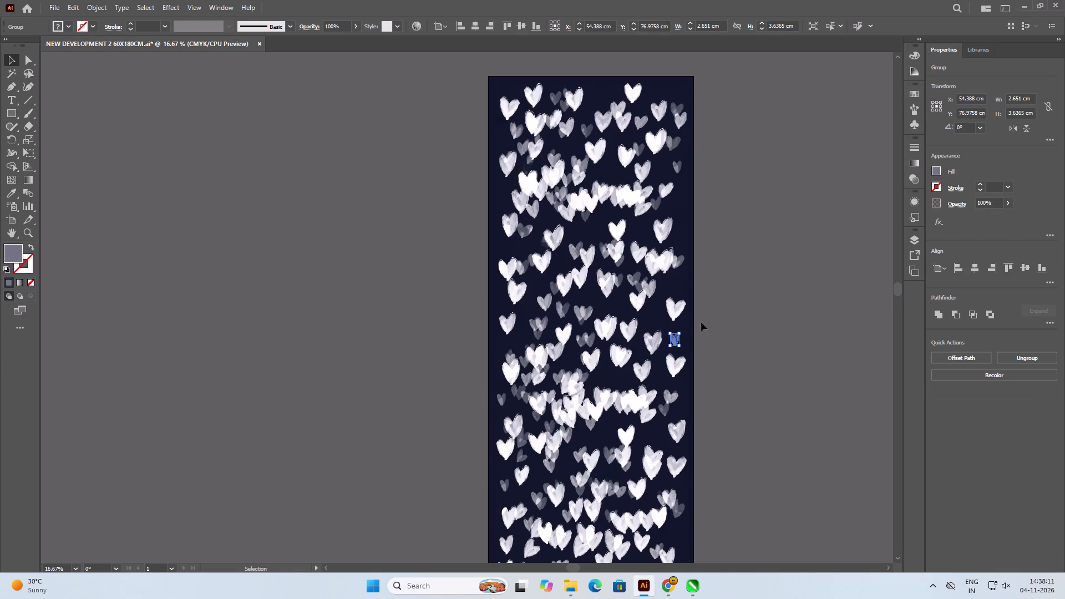
Copy the lower left grey heart across into the empty gap on the pattern's lower right edge.
scroll(681, 280, "down", 12)
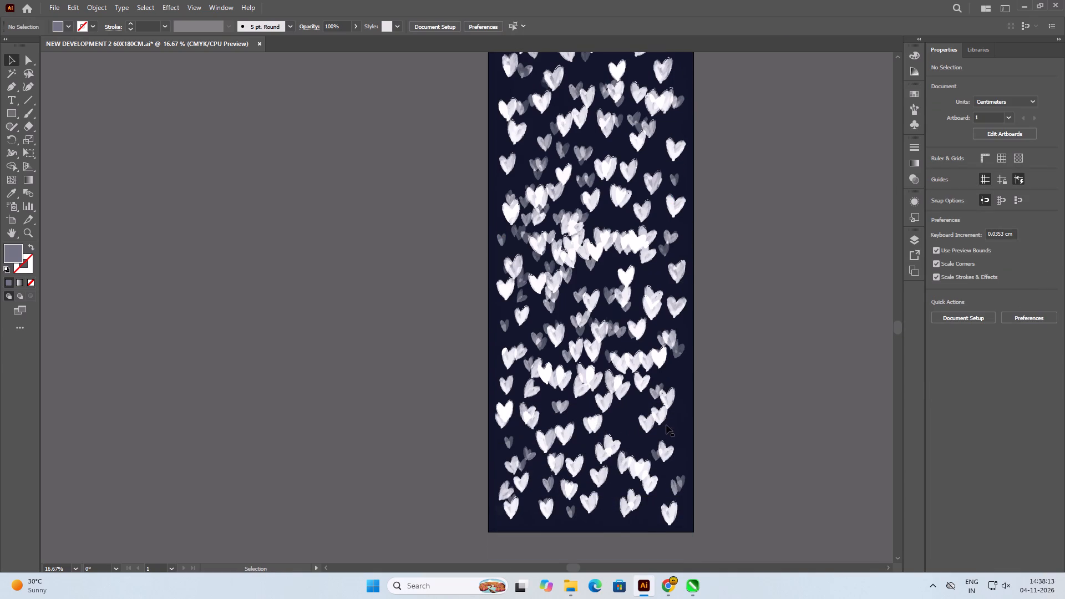
left_click(506, 443)
left_click_drag(509, 443, 676, 435, "alt")
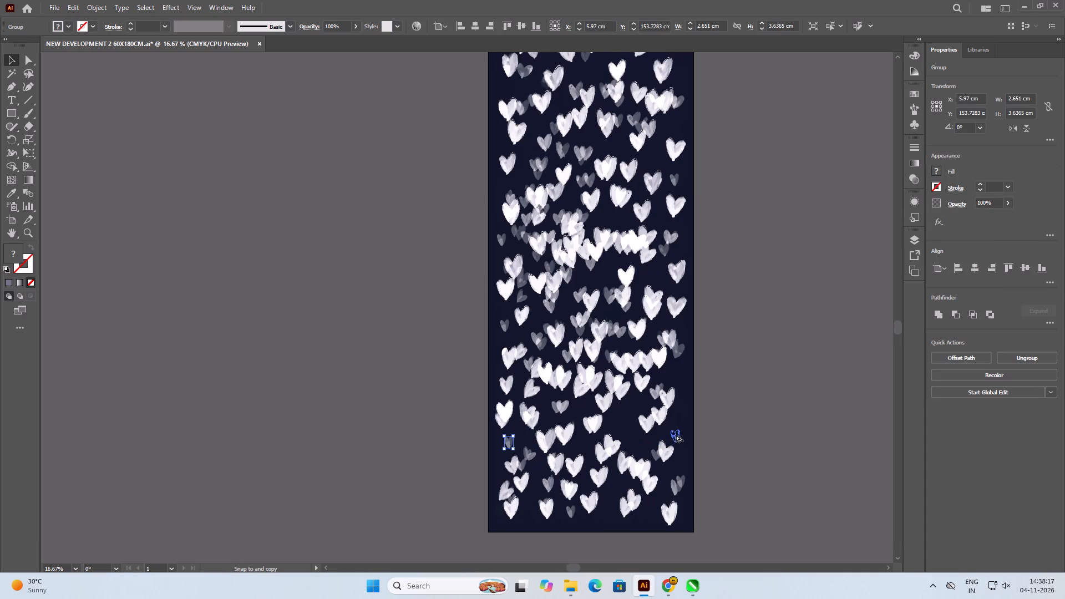
left_click_drag(676, 435, 677, 430, "alt")
left_click(799, 397)
scroll(749, 392, "down", 3)
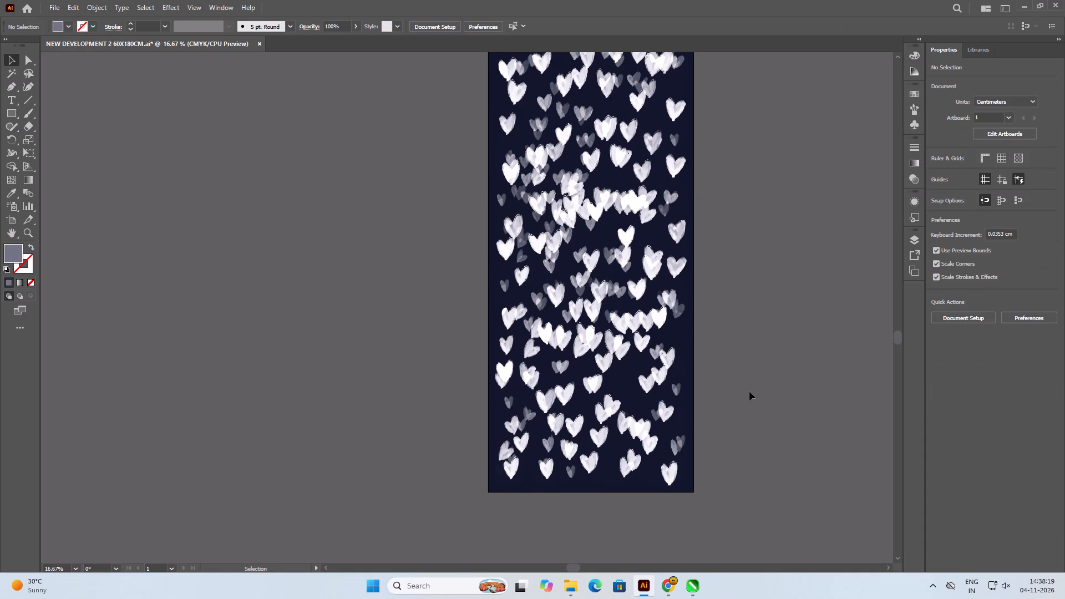
Group all the hearts of the pattern together, leaving the navy background rectangle out of the group.
key("ctrl+0")
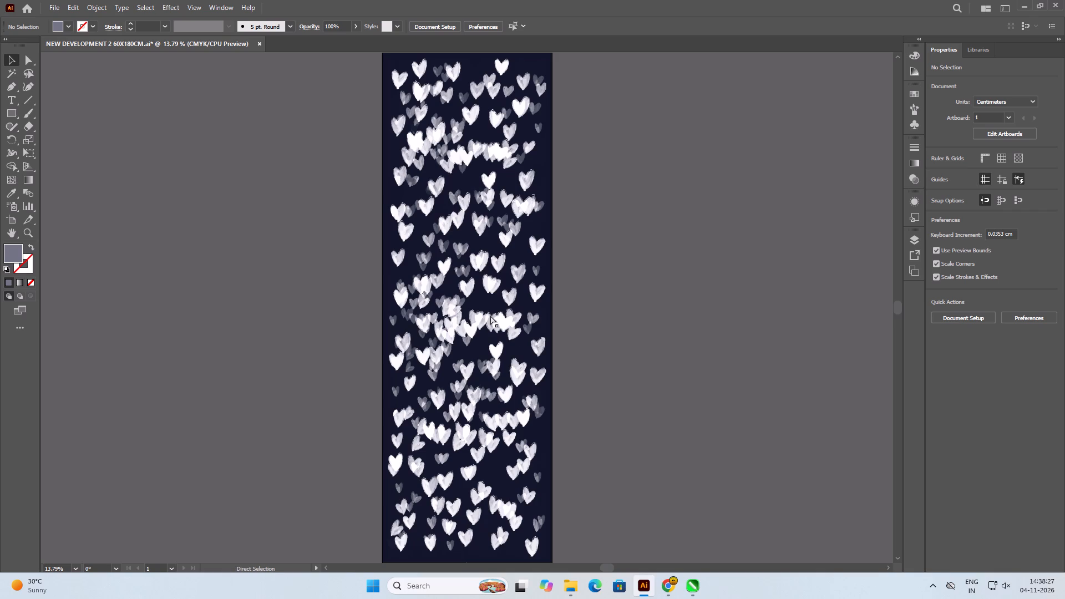
key("ctrl+a")
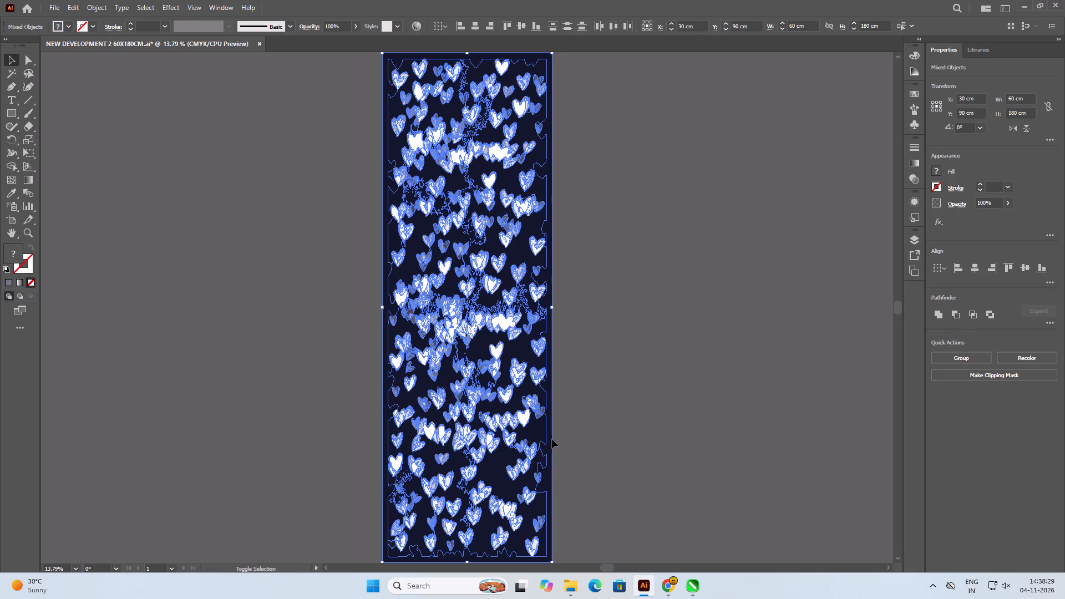
left_click(551, 436, "shift")
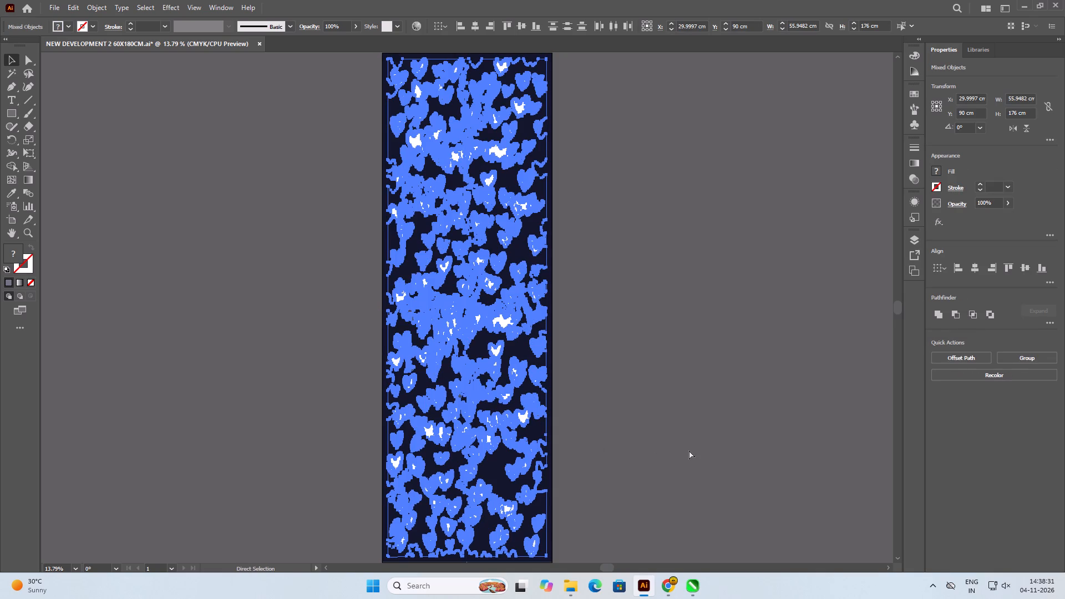
key("ctrl+g")
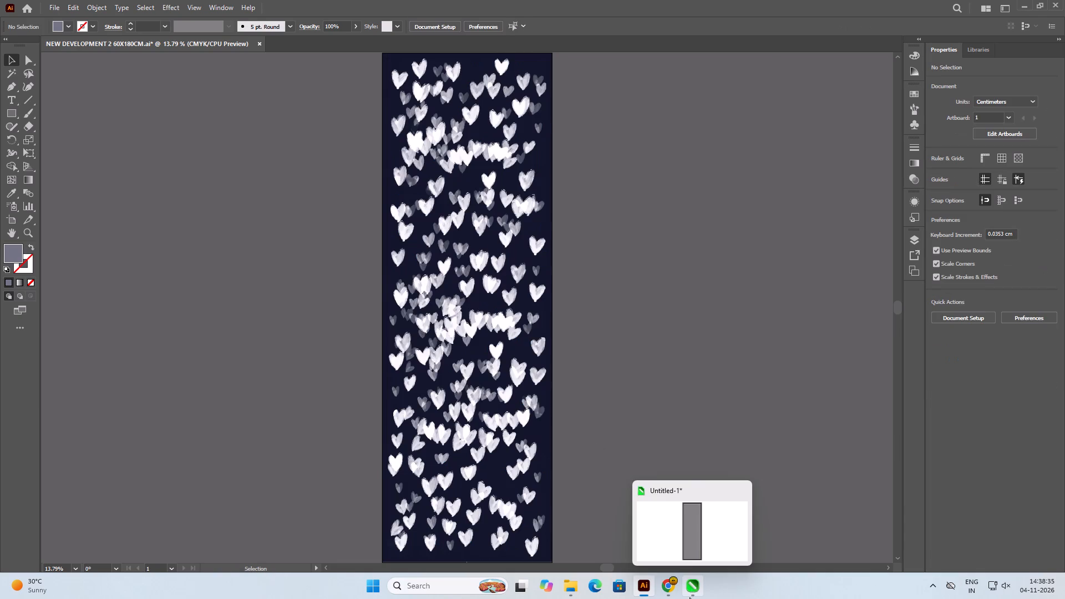
left_click(659, 435)
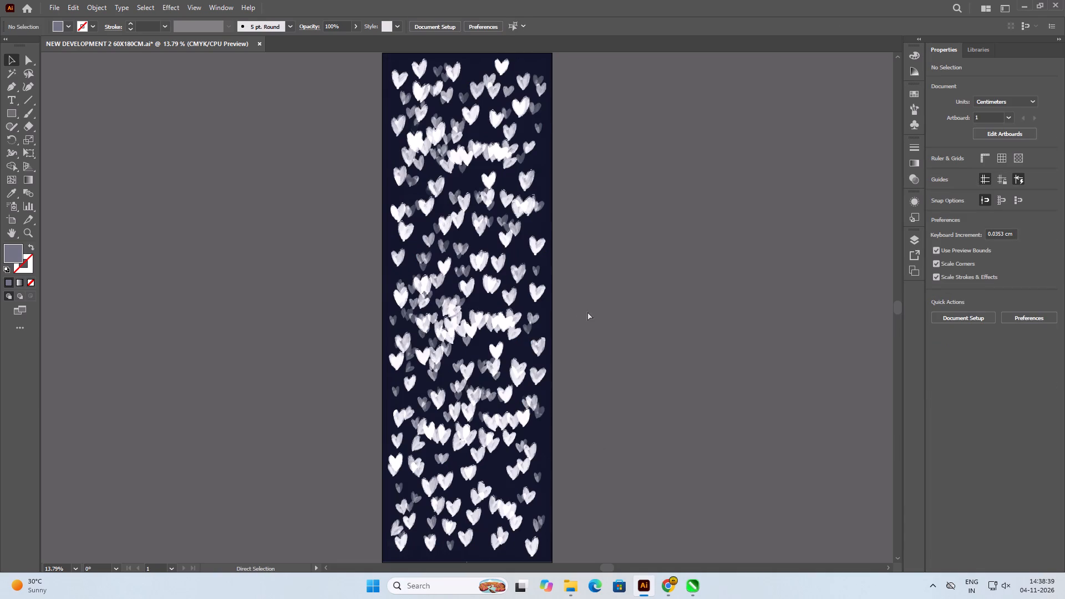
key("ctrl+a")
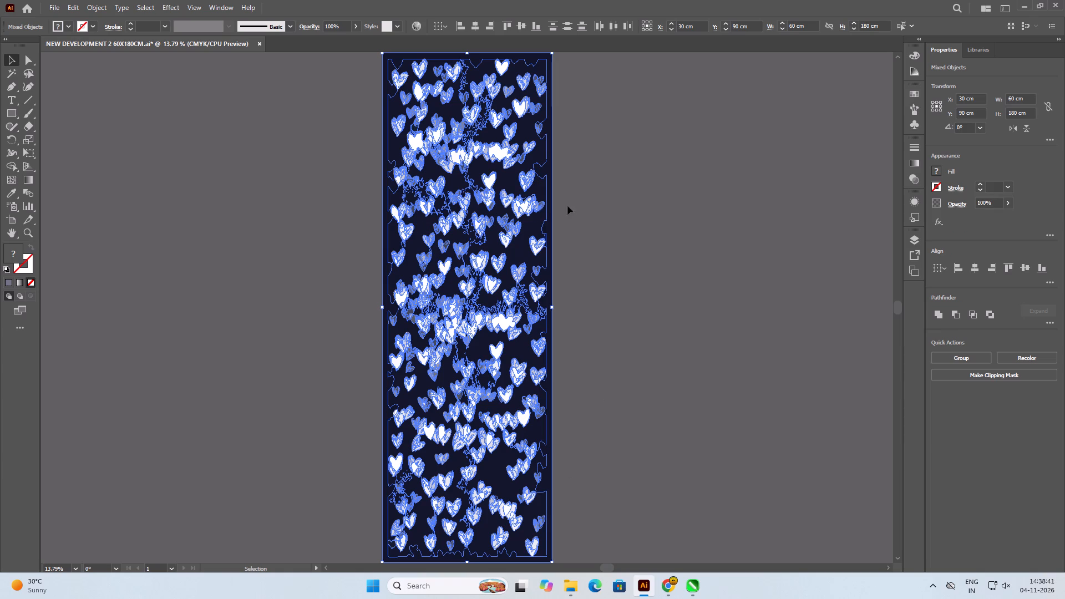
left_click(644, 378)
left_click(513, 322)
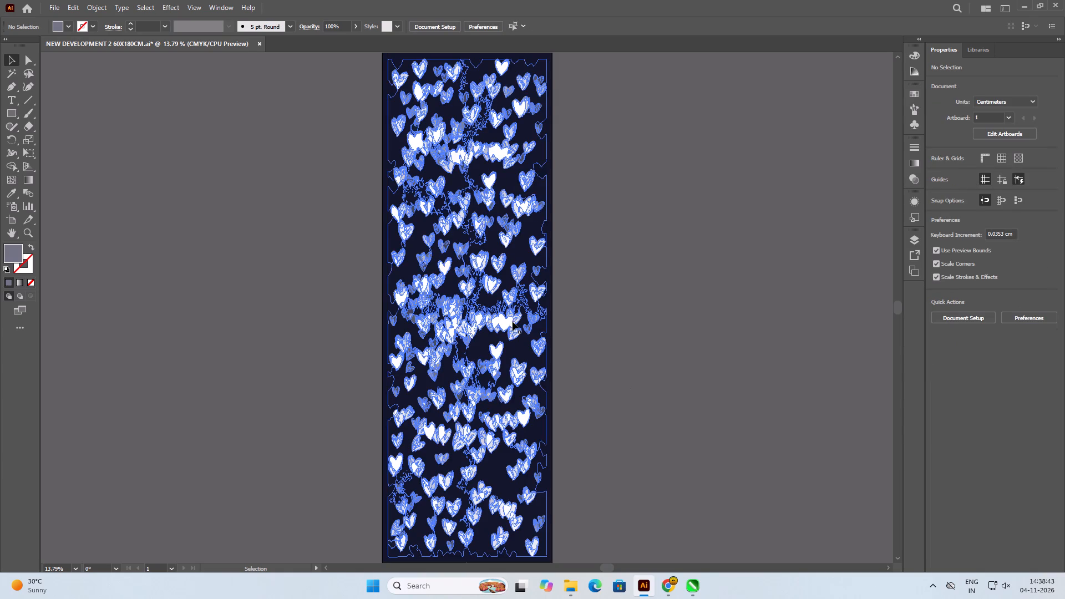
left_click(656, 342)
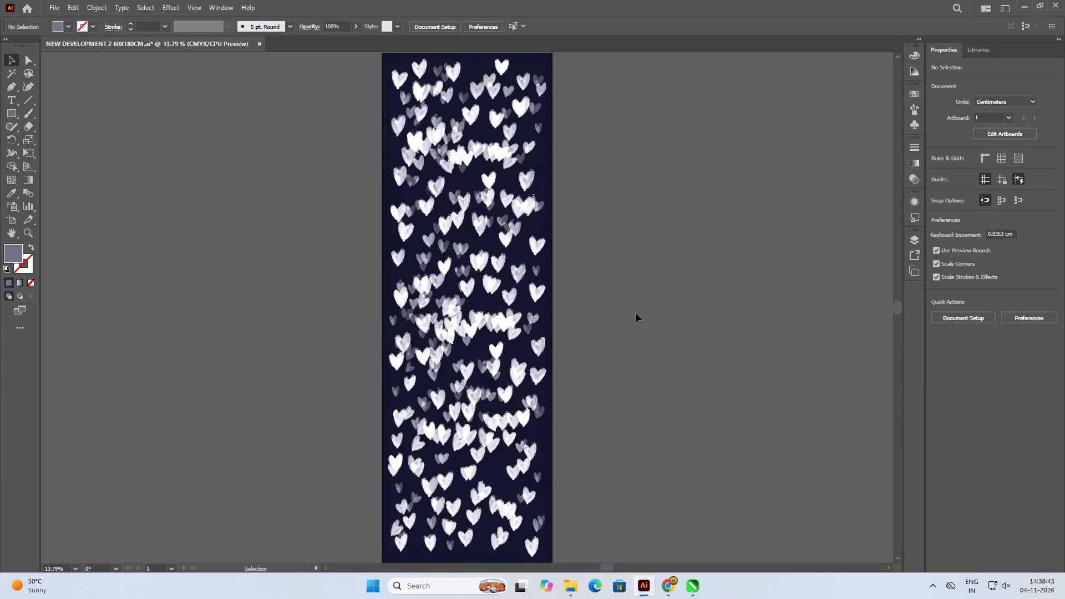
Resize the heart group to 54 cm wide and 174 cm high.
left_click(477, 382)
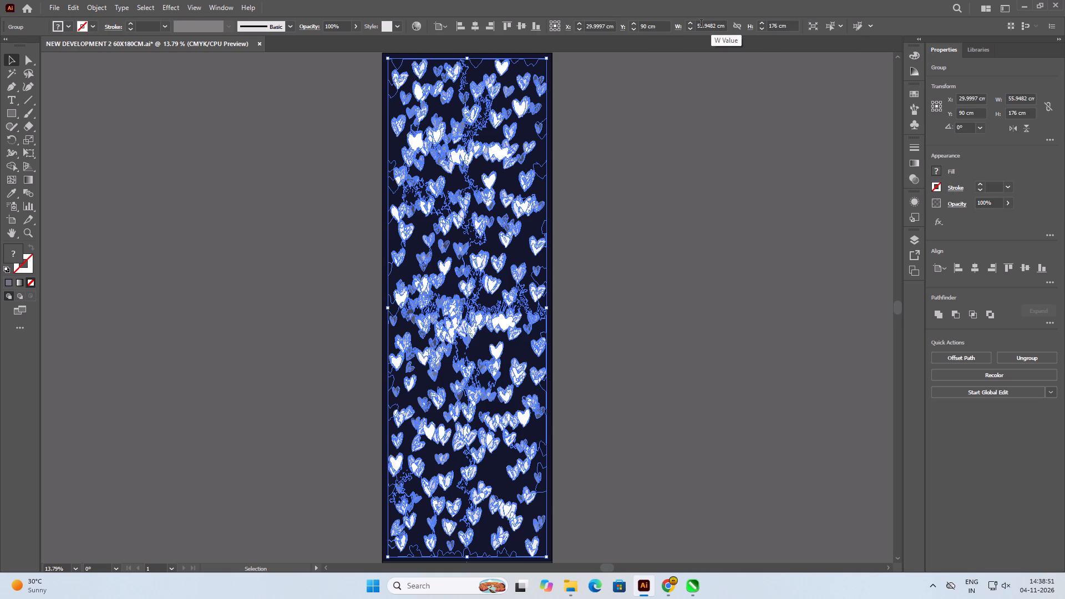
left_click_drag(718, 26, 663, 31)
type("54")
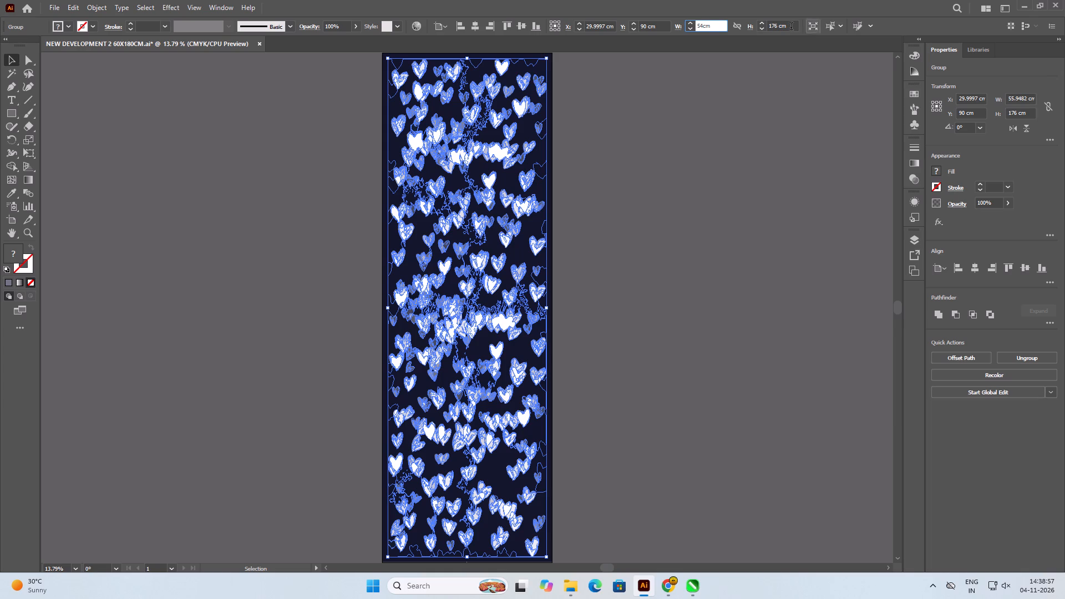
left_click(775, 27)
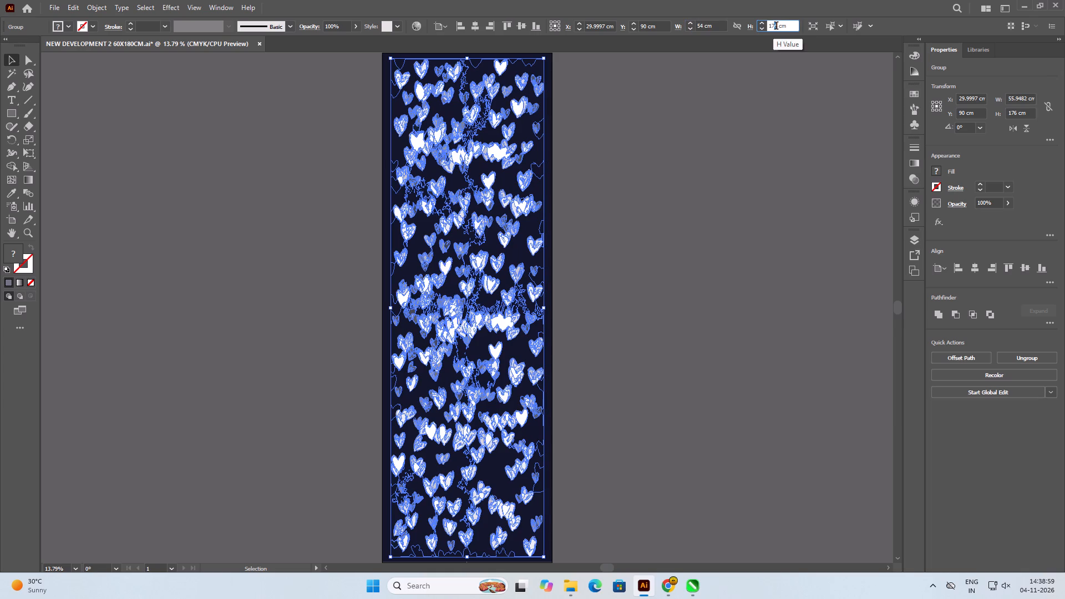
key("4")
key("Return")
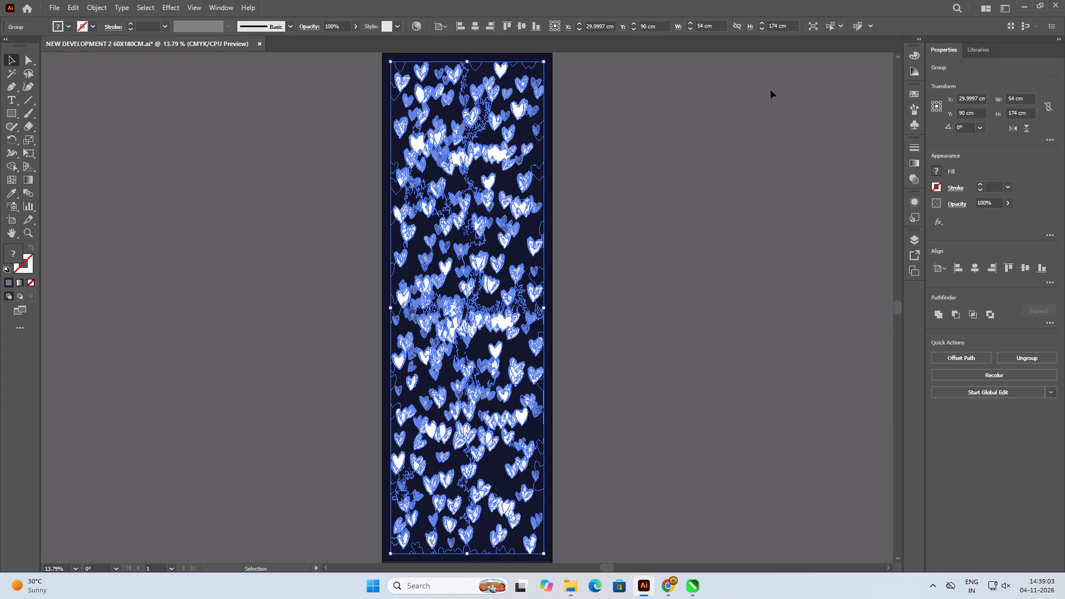
Set the heart group's width to 52 cm and its height to 172 cm.
left_click(701, 24)
key("2")
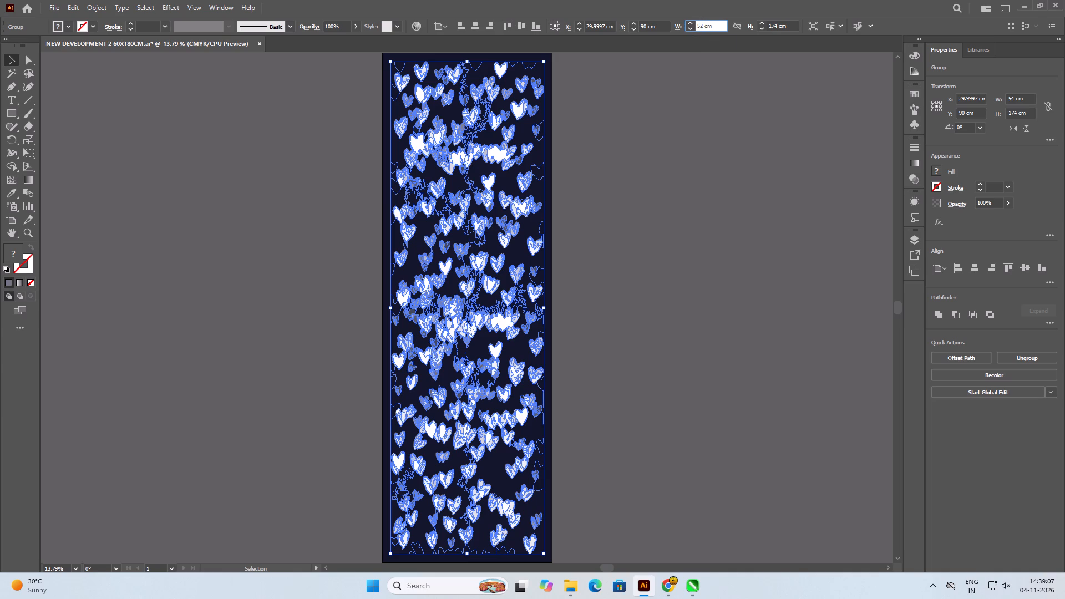
left_click(777, 27)
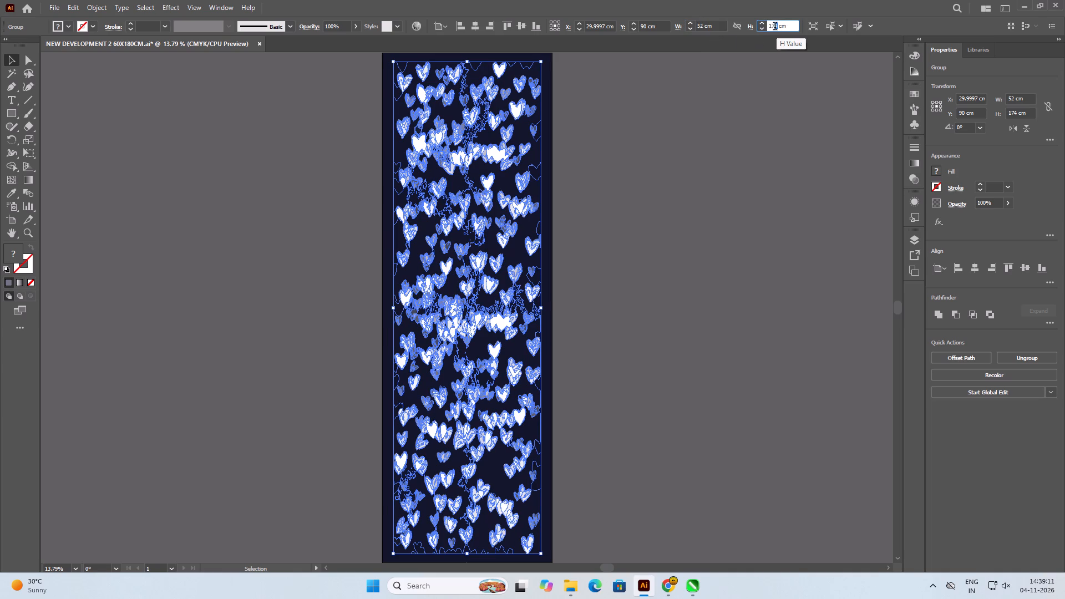
key("2")
key("Return")
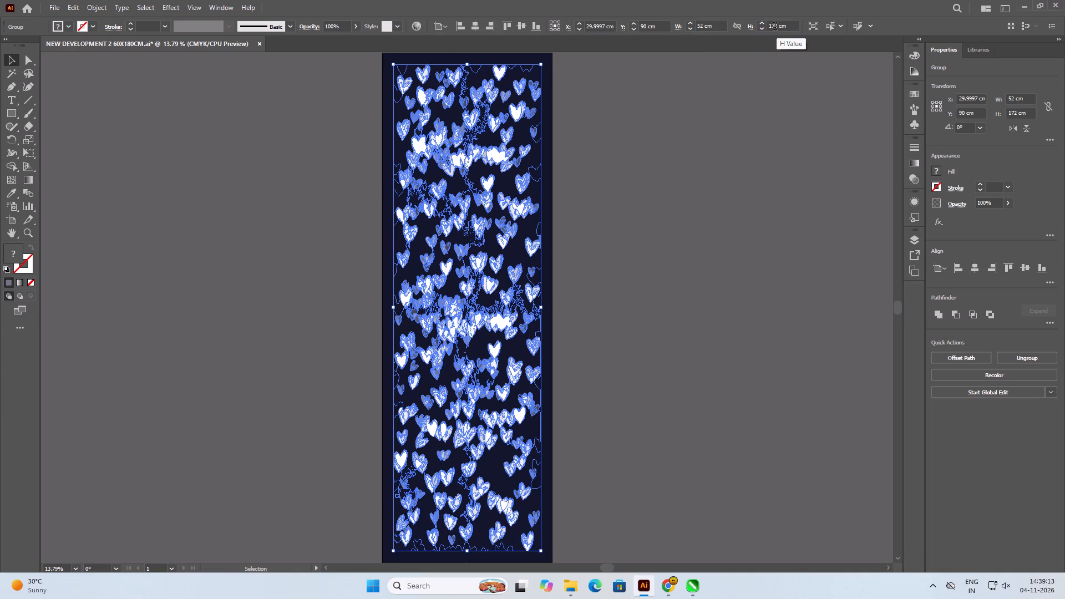
left_click(305, 132)
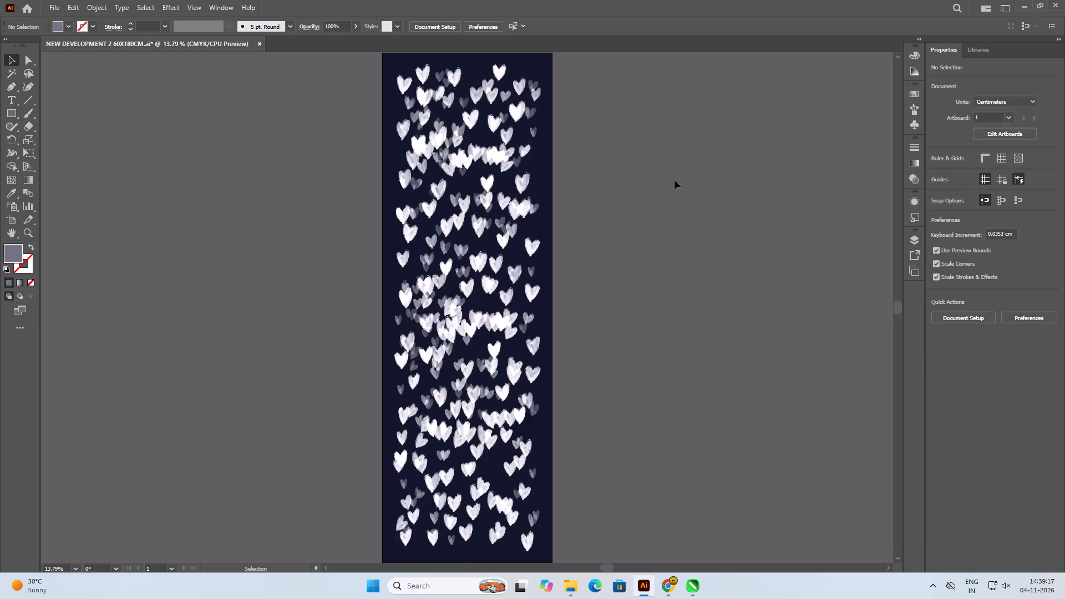
Save the heart pattern document under its existing name.
scroll(671, 181, "down", 8)
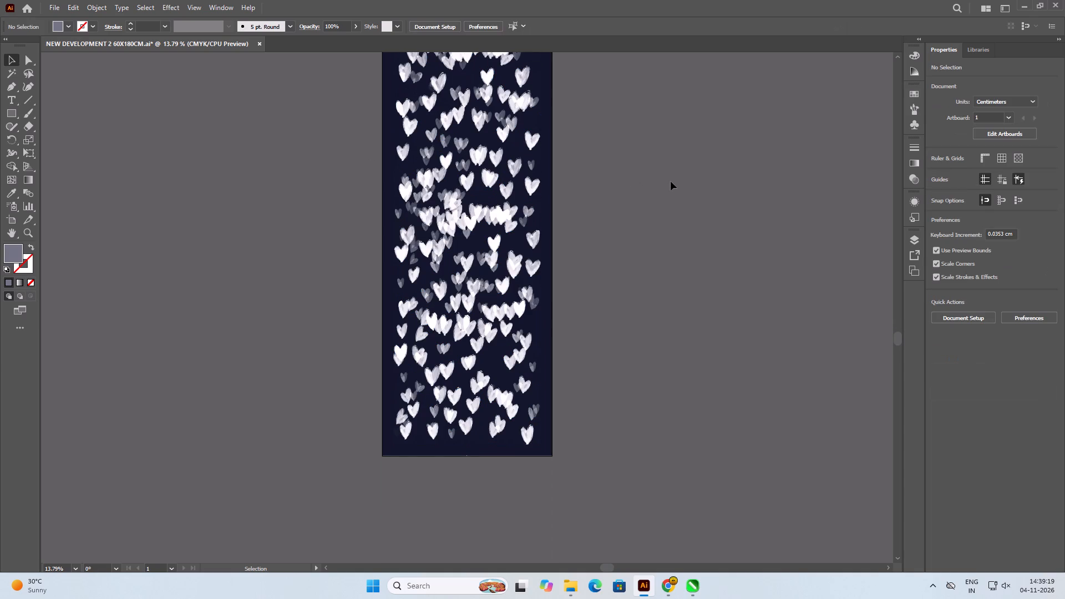
scroll(542, 323, "up", 2, "alt")
scroll(556, 294, "down", 6)
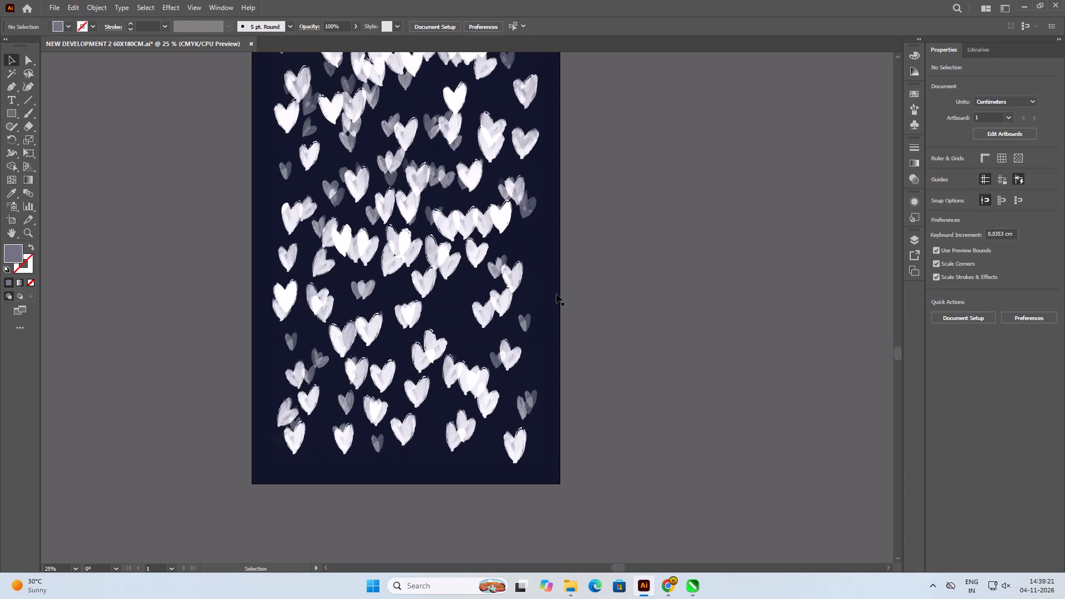
key("ctrl+0")
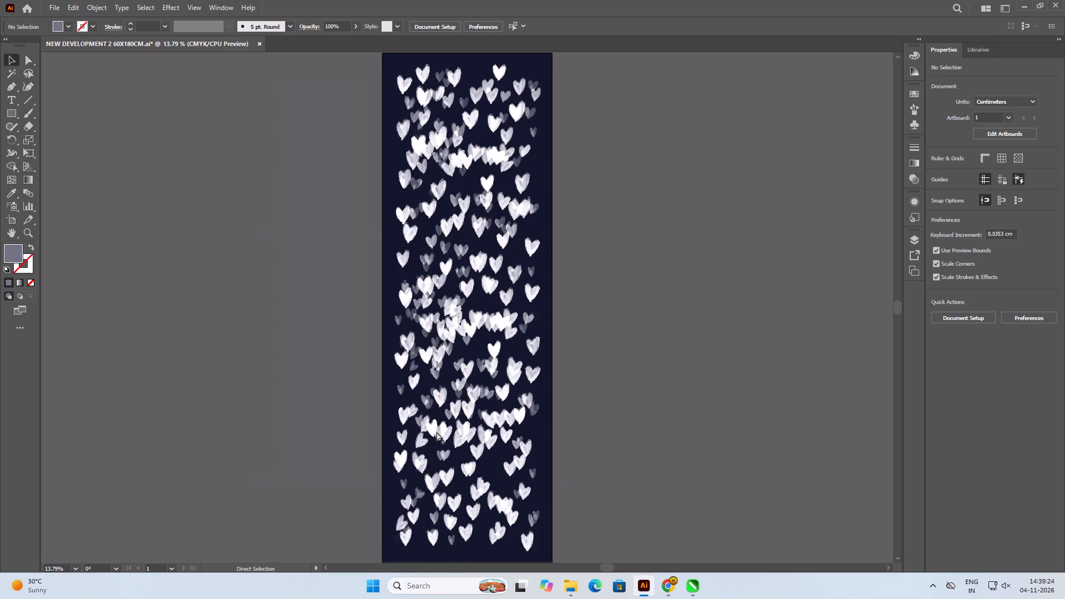
key("ctrl+s")
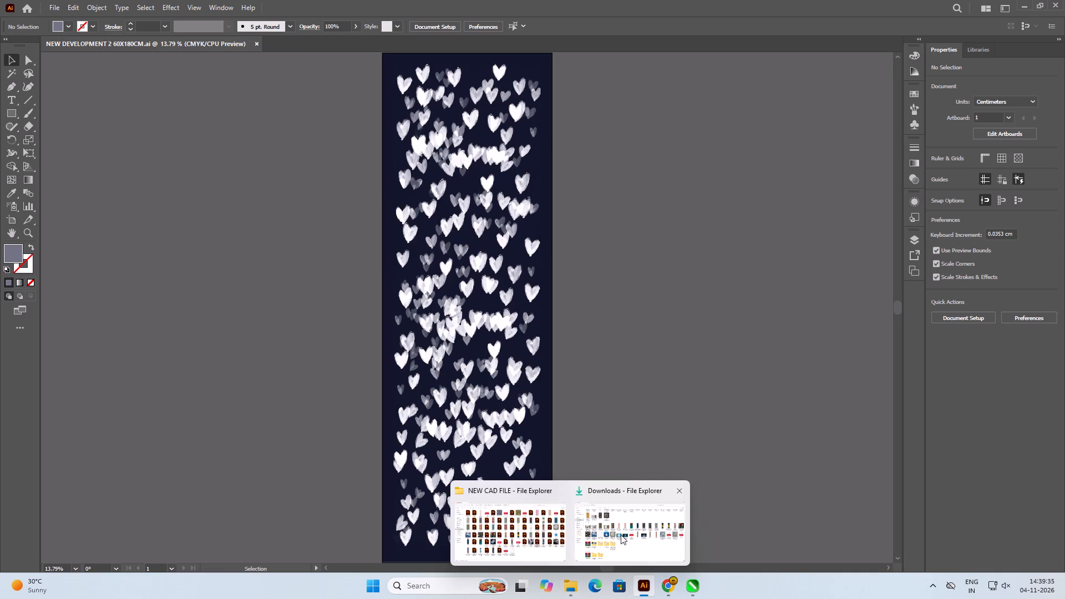
Switch to File Explorer and delete the outdated NEW DEVELOPMENT 2 60X180CM image file from the NEW CAD FILE folder.
left_click(537, 546)
left_click(706, 481)
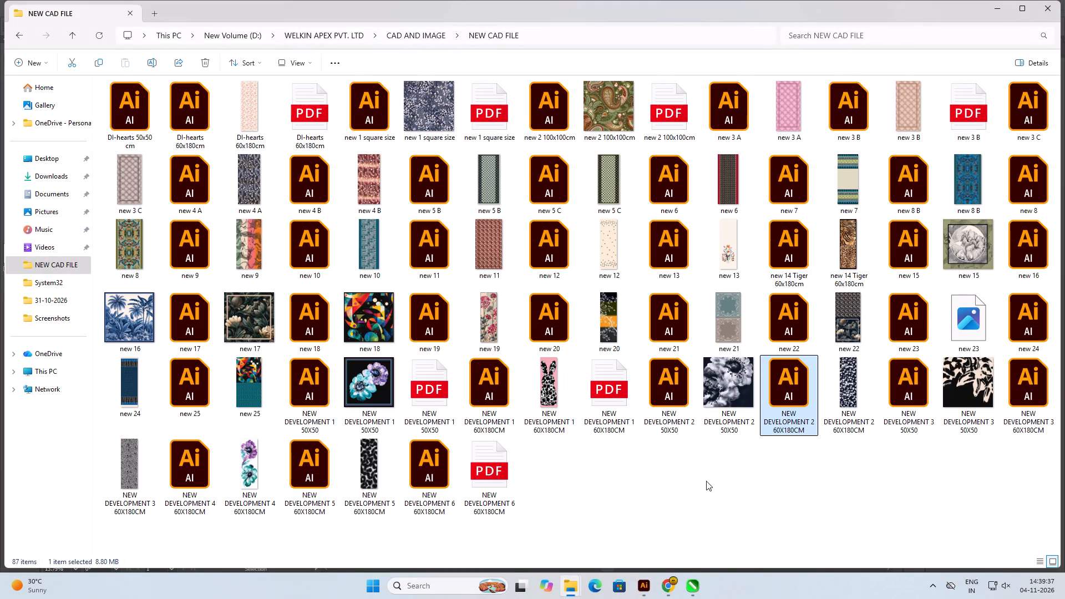
left_click(785, 397)
left_click(903, 385)
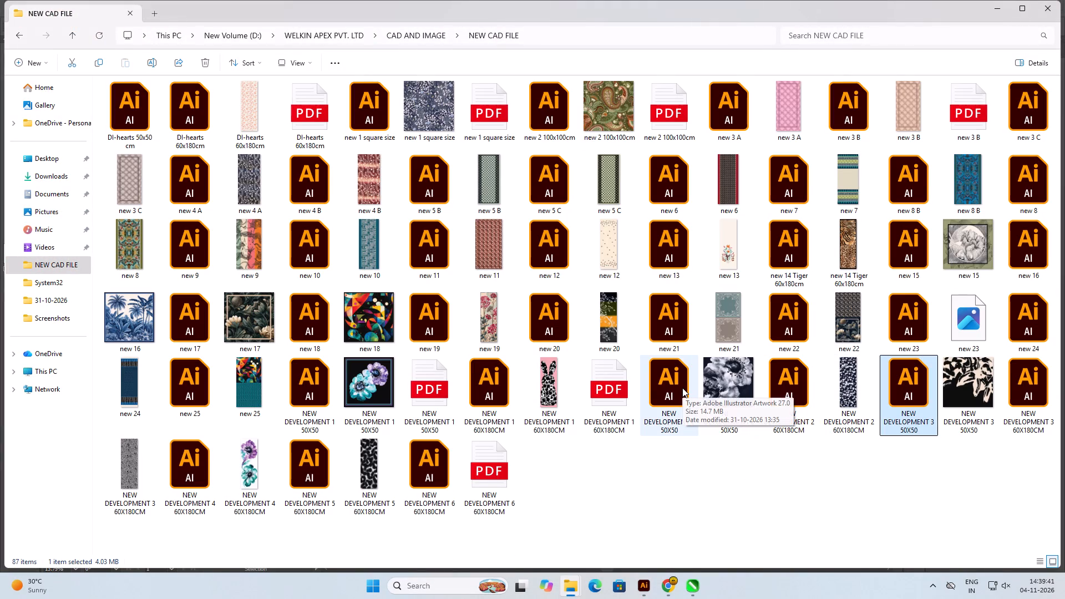
left_click(697, 477)
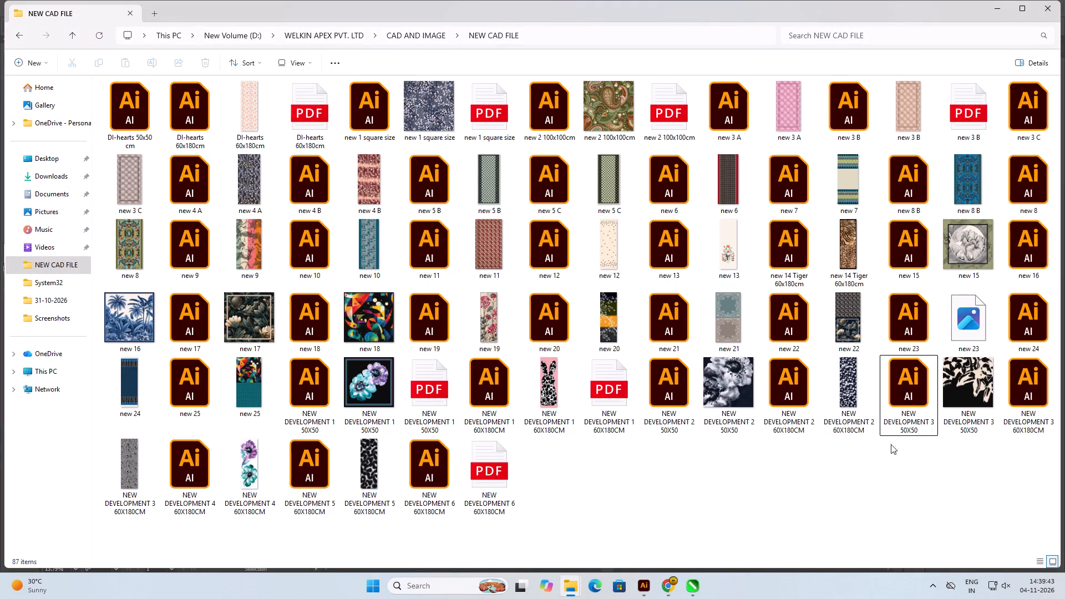
left_click(850, 396)
left_click(894, 392)
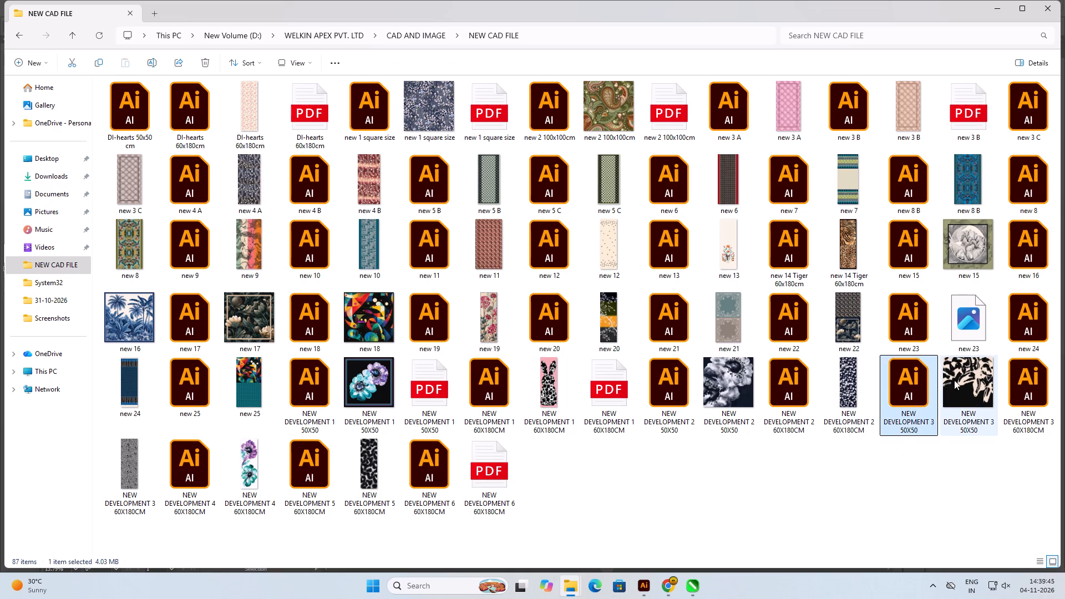
left_click(656, 587)
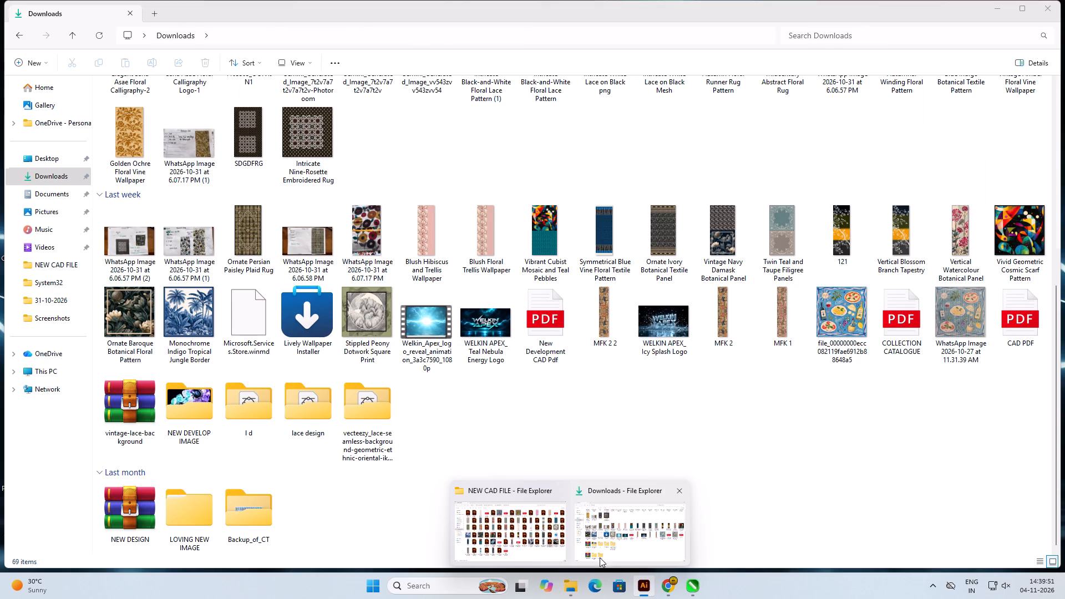
left_click(555, 546)
left_click(833, 400)
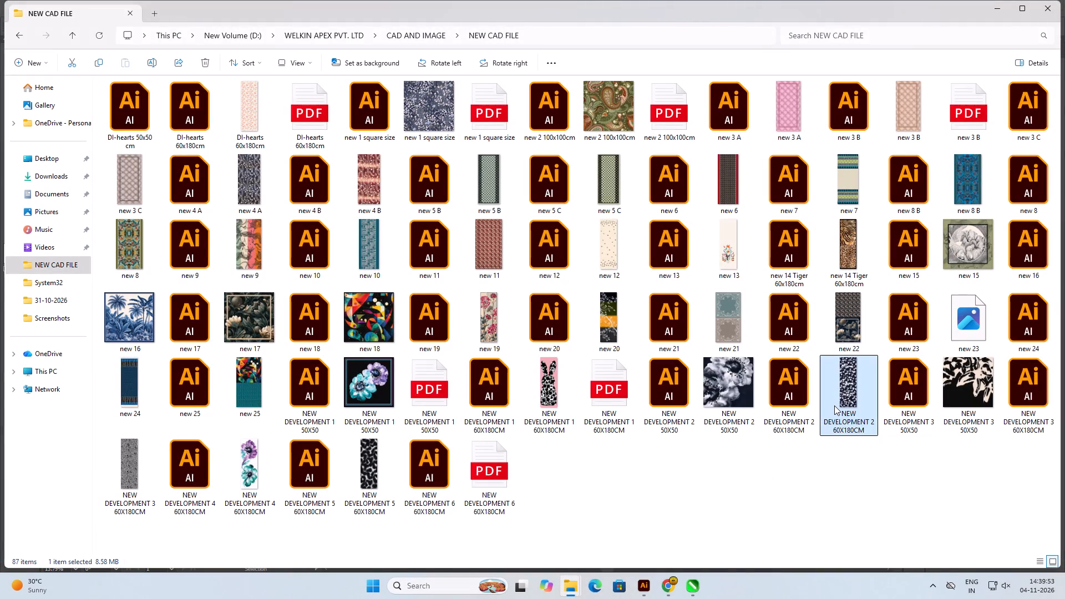
key("Delete")
left_click(838, 469)
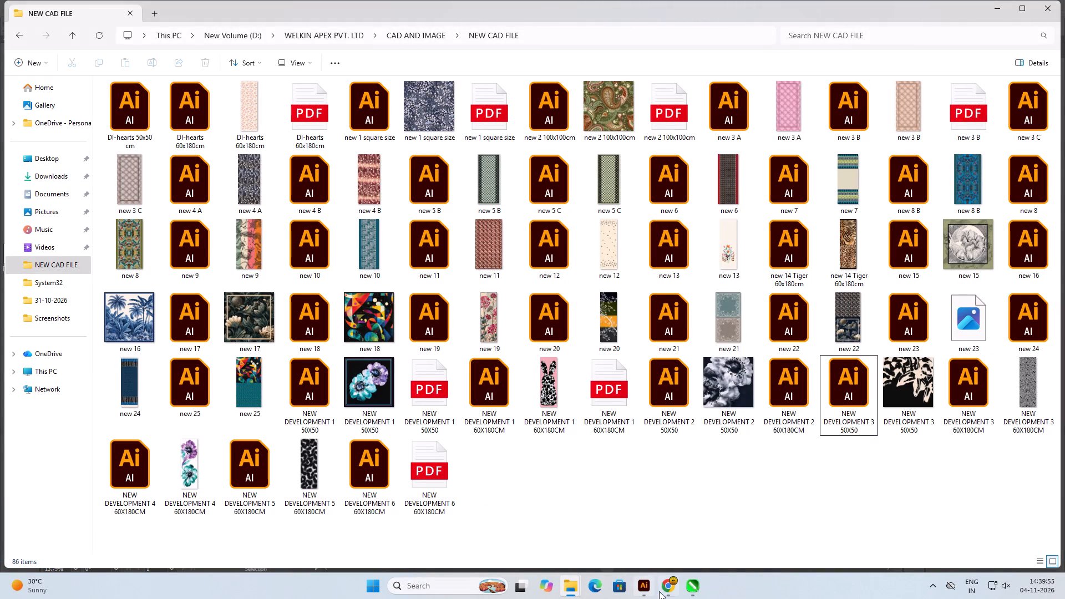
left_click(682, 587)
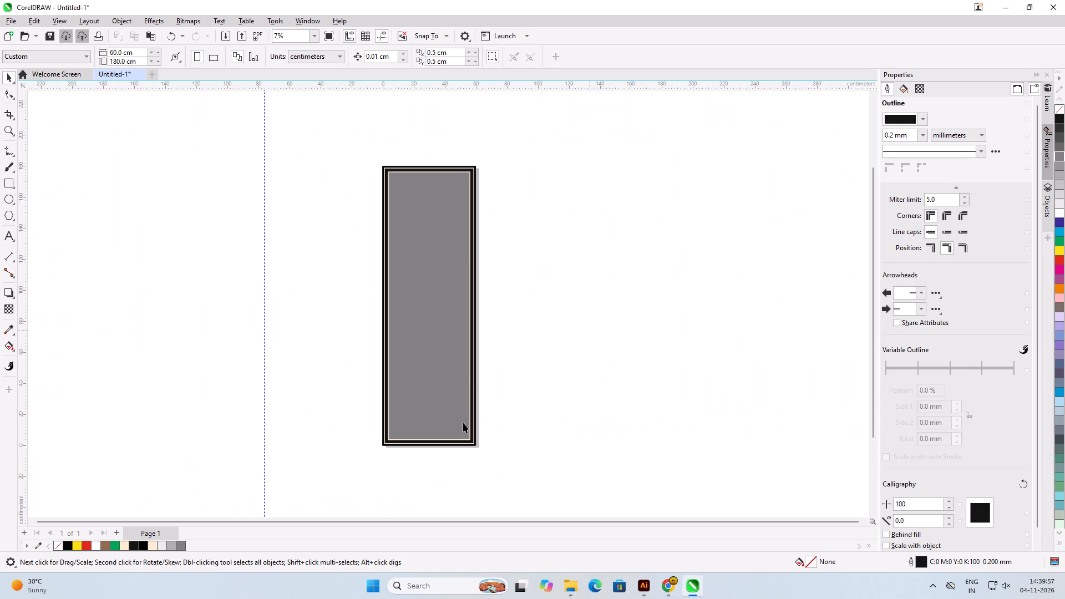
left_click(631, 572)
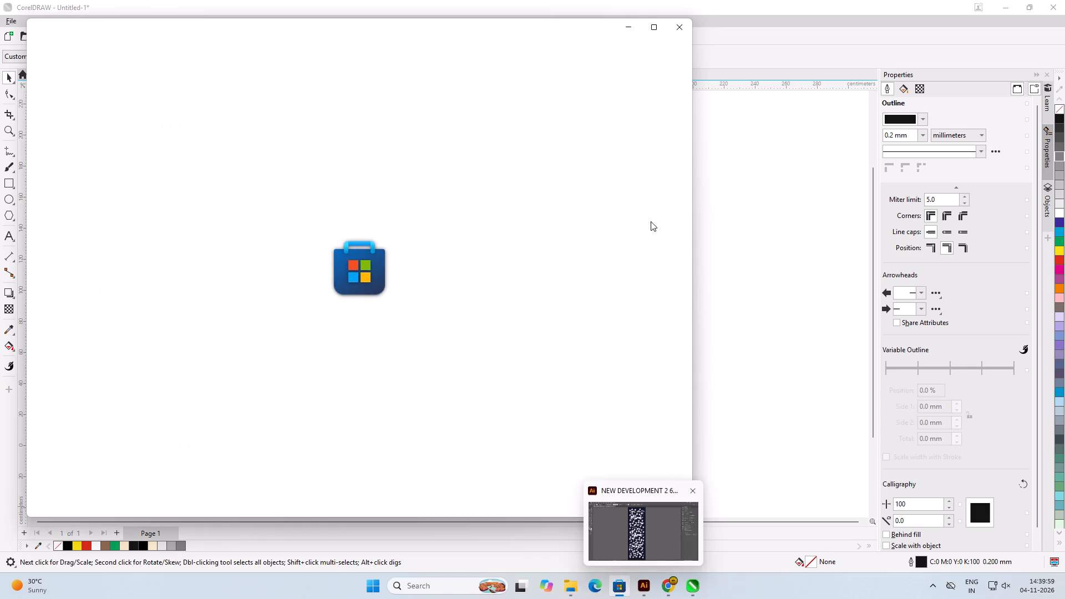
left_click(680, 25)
Switch to Illustrator and save the heart pattern as an Adobe PDF named NEW DEVELOPMENT 2 60X180CM in the NEW CAD FILE folder.
left_click(638, 586)
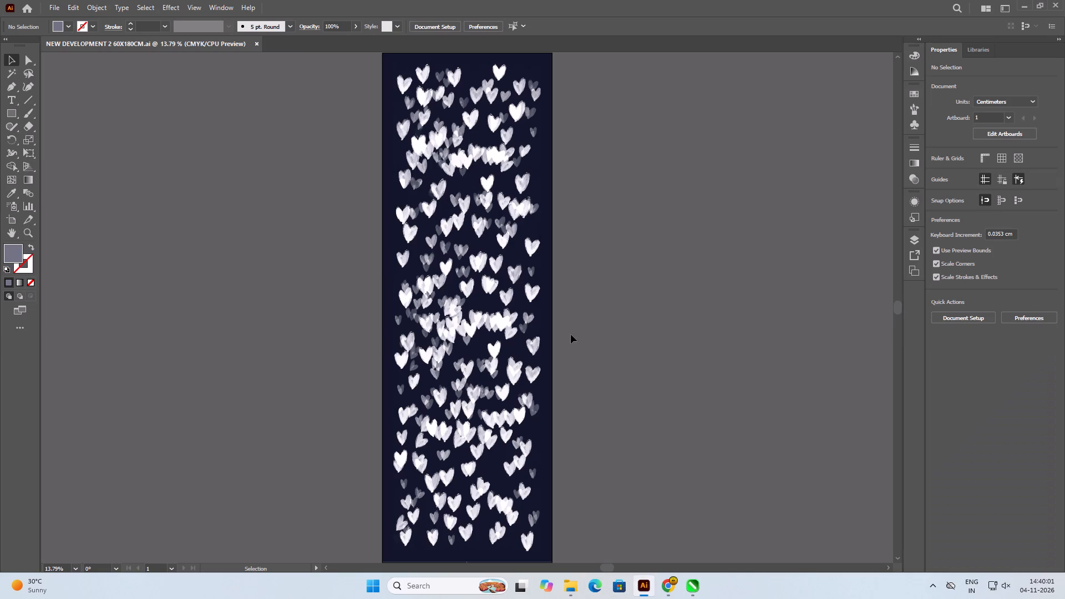
key("ctrl+shift+s")
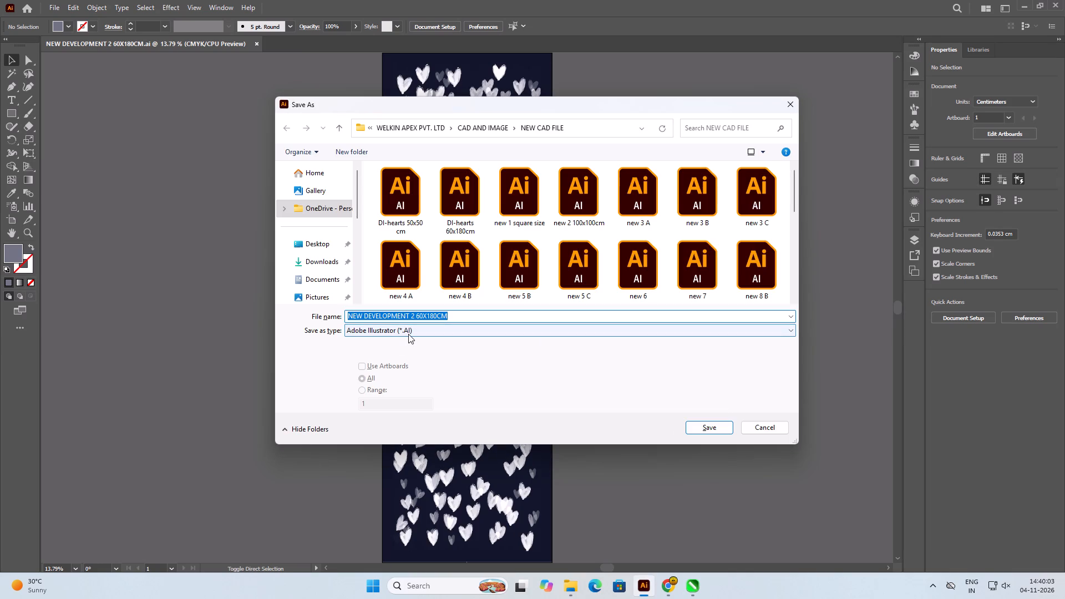
left_click(430, 329)
left_click(375, 351)
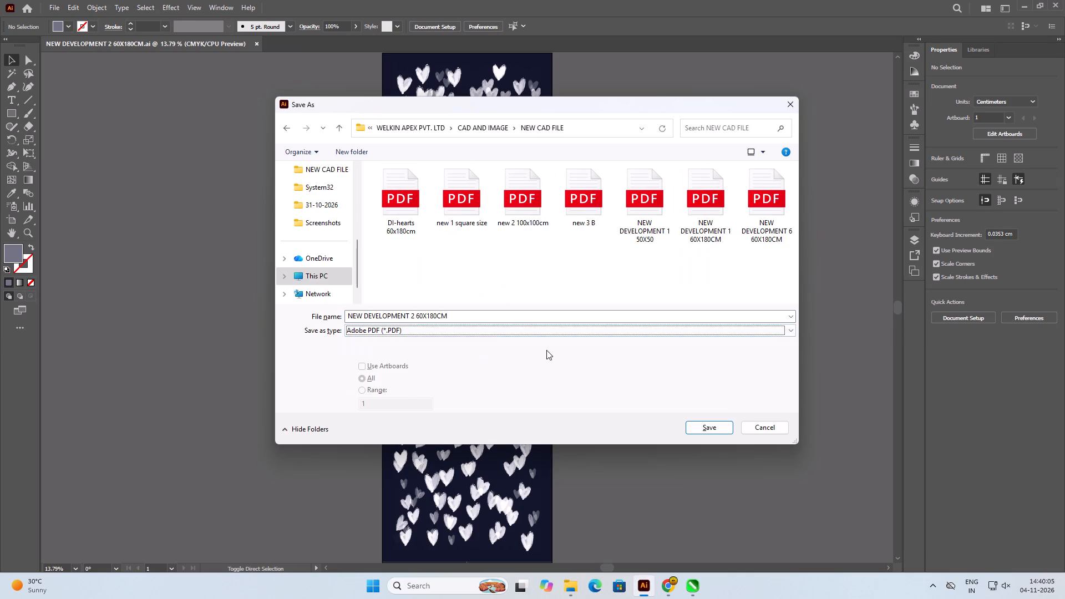
left_click(702, 428)
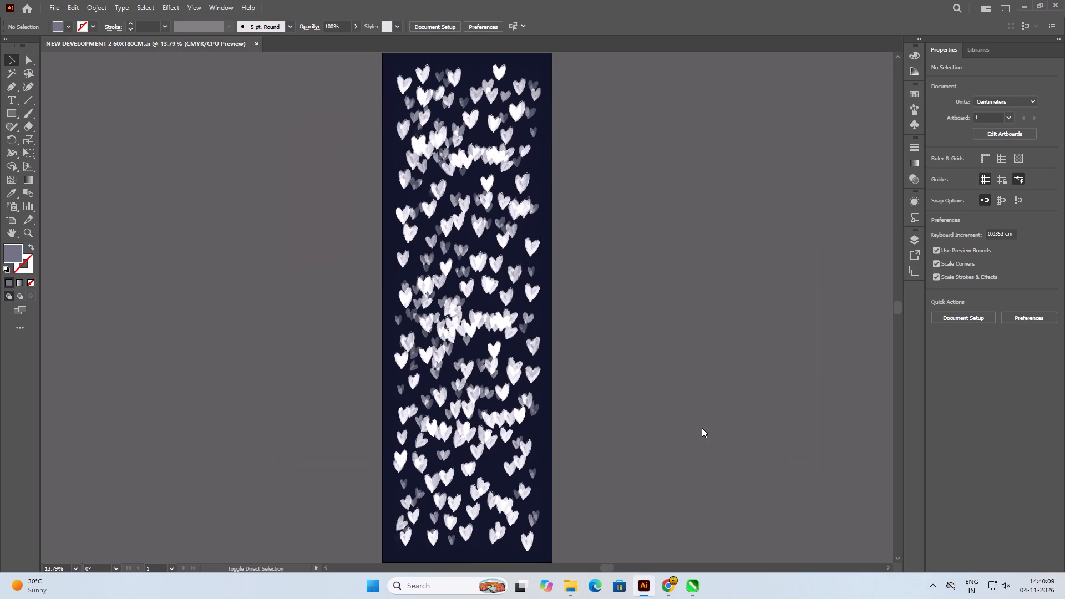
left_click(708, 459)
Export the heart pattern as a JPEG named NEW DEVELOPMENT 2 60X180CM, using CMYK, medium quality 5 and 300 ppi.
left_click(57, 5)
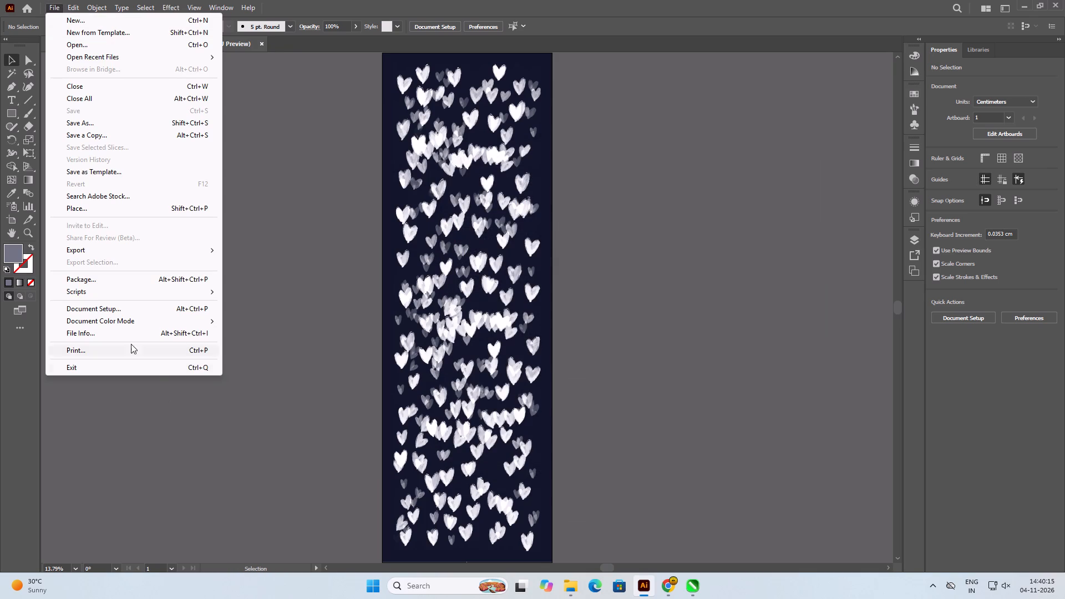
left_click(95, 247)
left_click(287, 266)
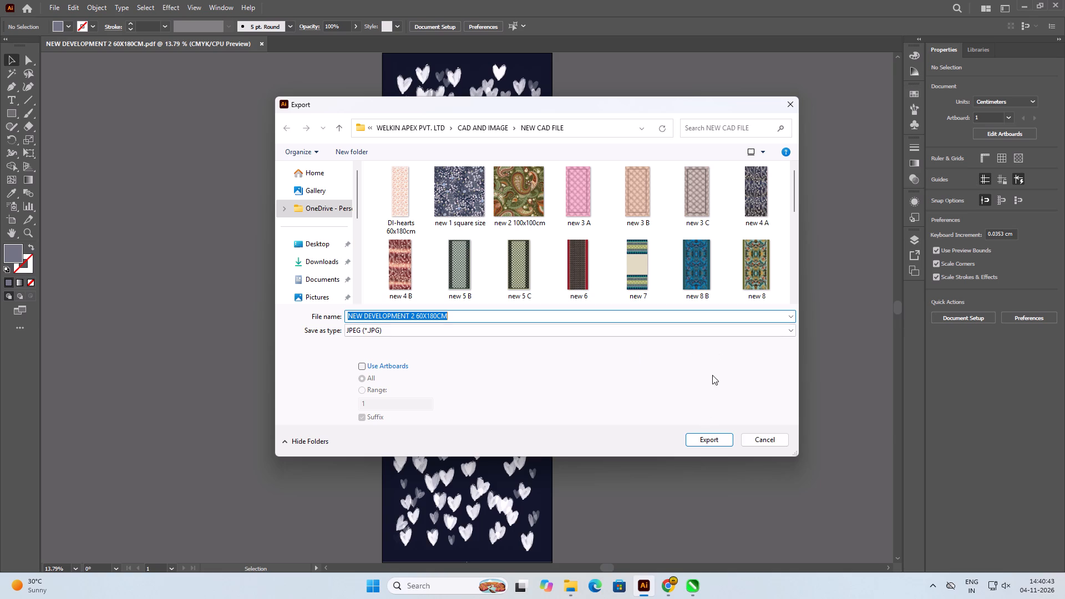
left_click(712, 435)
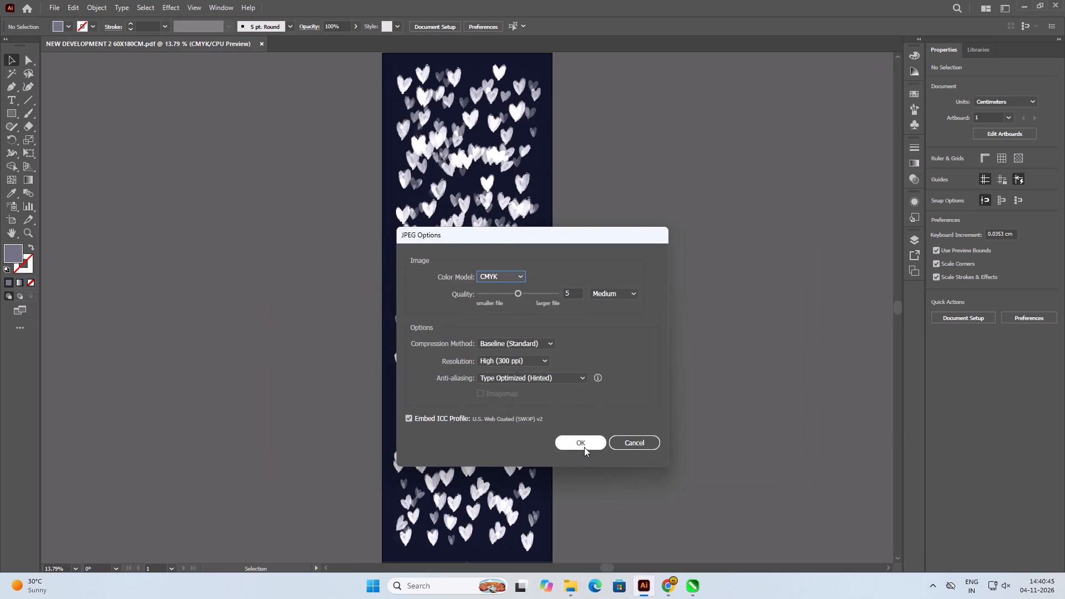
left_click(580, 448)
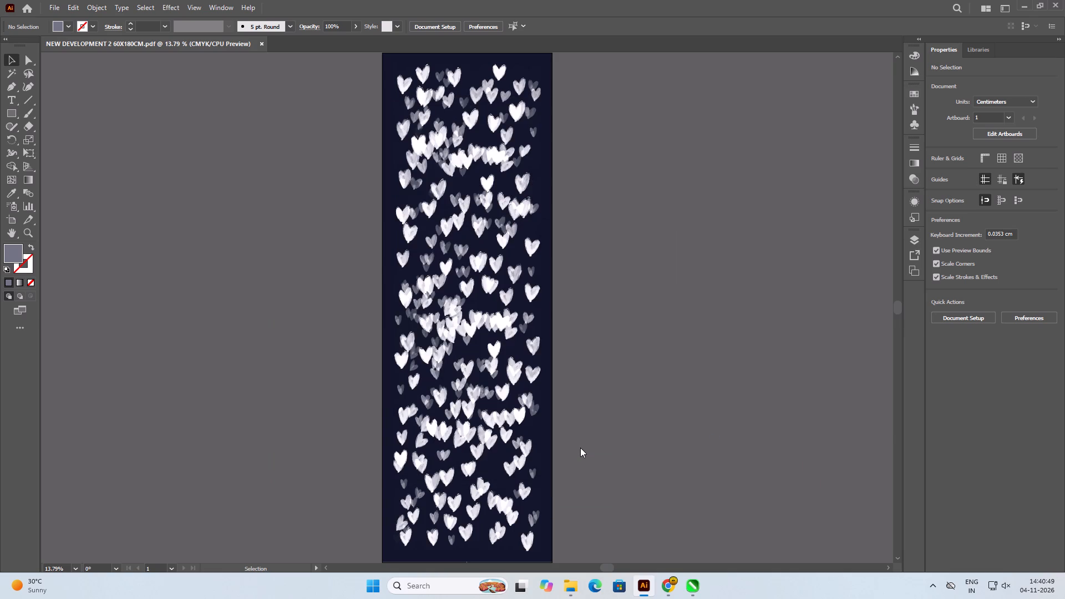
scroll(457, 248, "down", 1)
key("ctrl+0")
Switch to File Explorer and refresh the NEW CAD FILE folder to check the new output files.
left_click(564, 592)
left_click(544, 559)
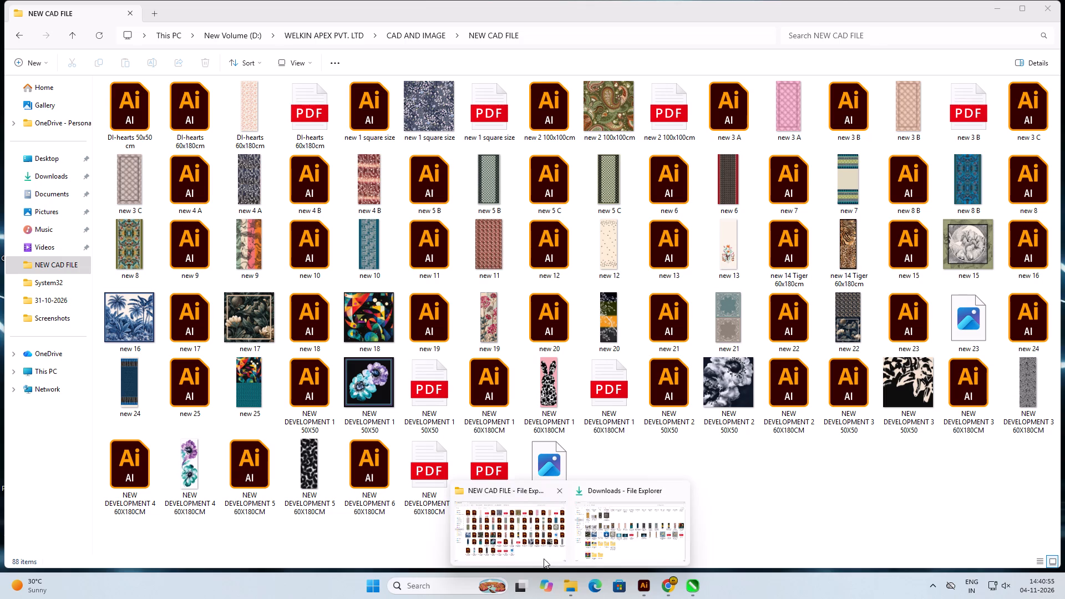
left_click(824, 499)
left_click(884, 383)
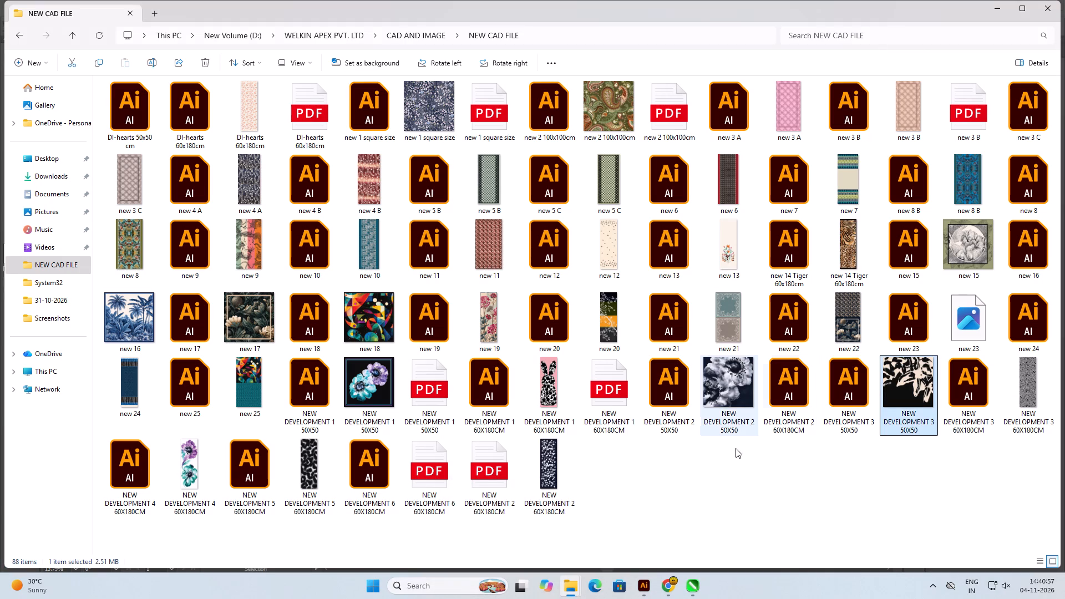
left_click(710, 474)
left_click(105, 41)
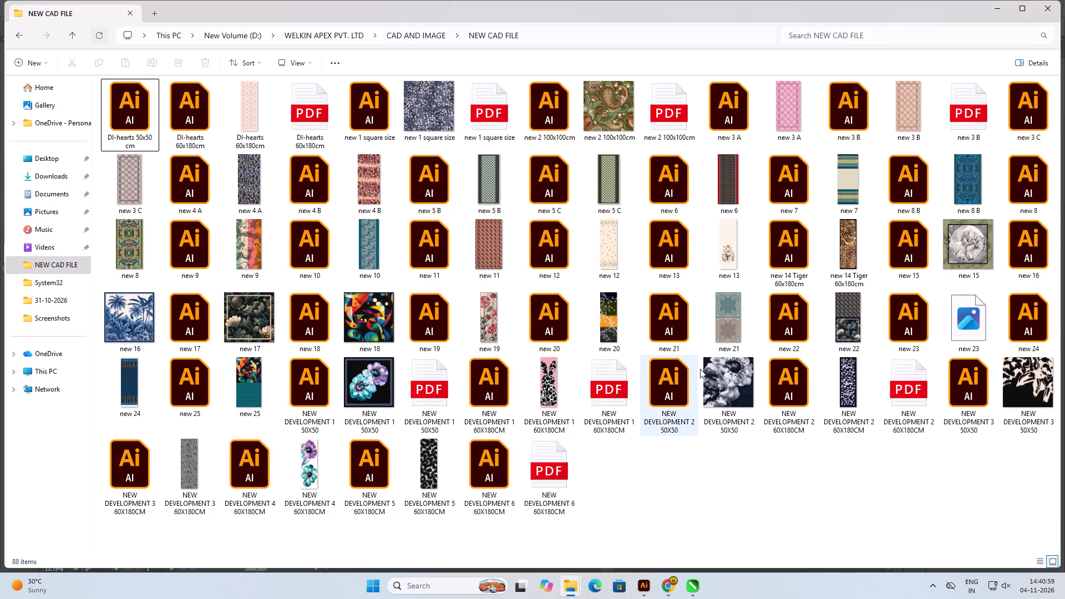
Open the NEW DEVELOPMENT 3 50X50 Illustrator file from the NEW CAD FILE folder.
left_click(867, 404)
left_click(919, 403)
left_click(956, 400)
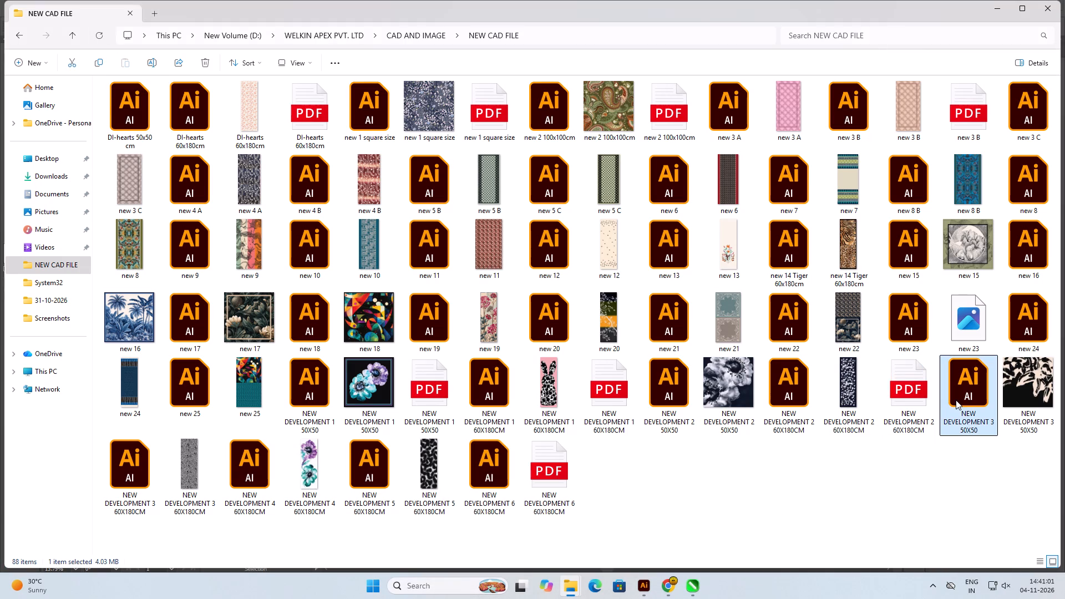
double_click(966, 388)
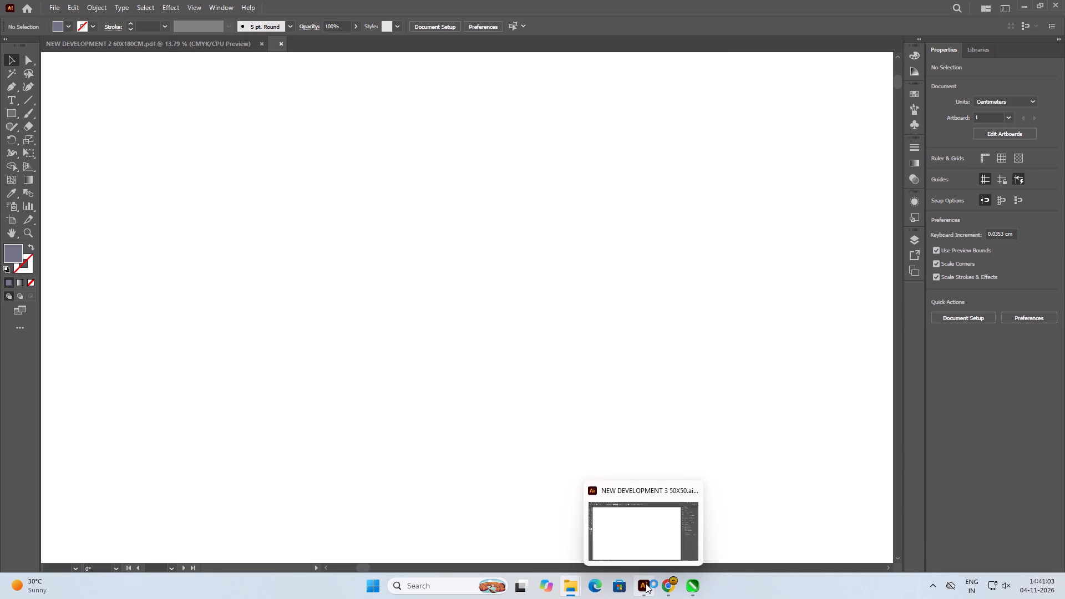
left_click(646, 583)
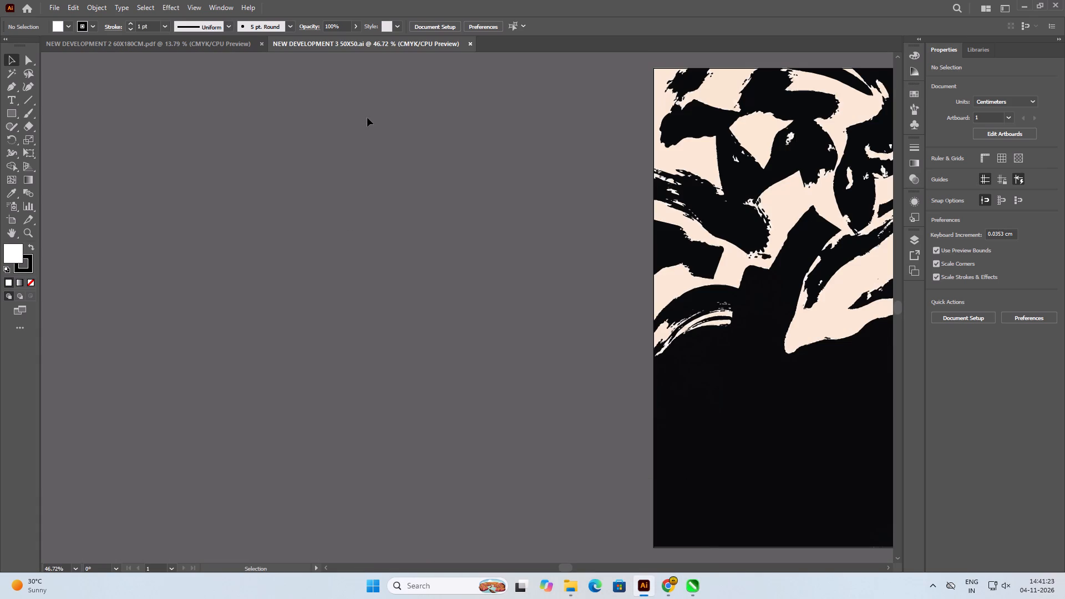
Close the NEW DEVELOPMENT 2 60X180CM PDF document.
left_click(239, 48)
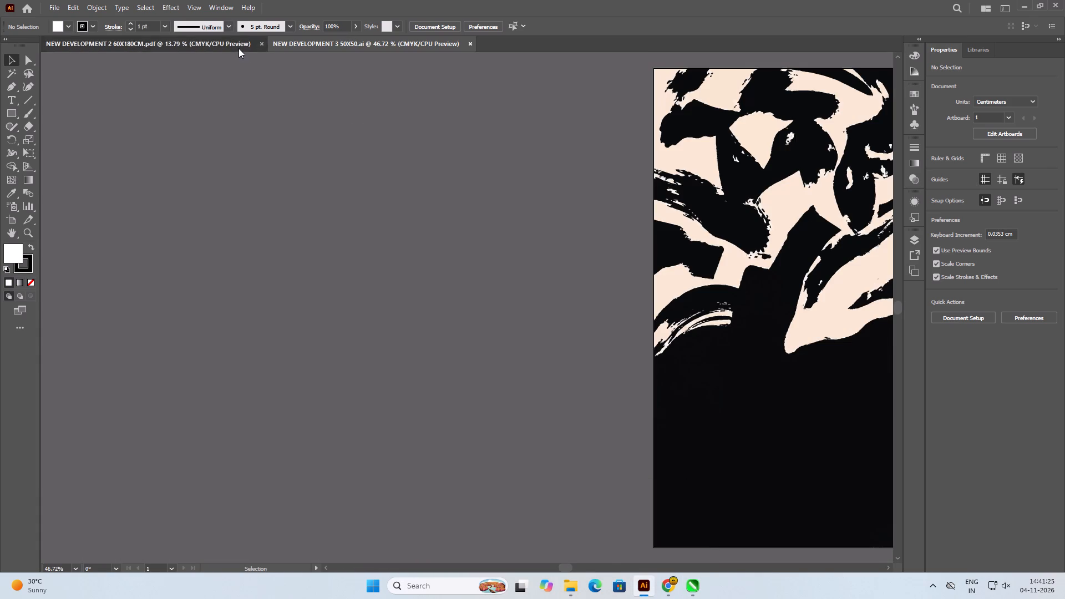
left_click(263, 43)
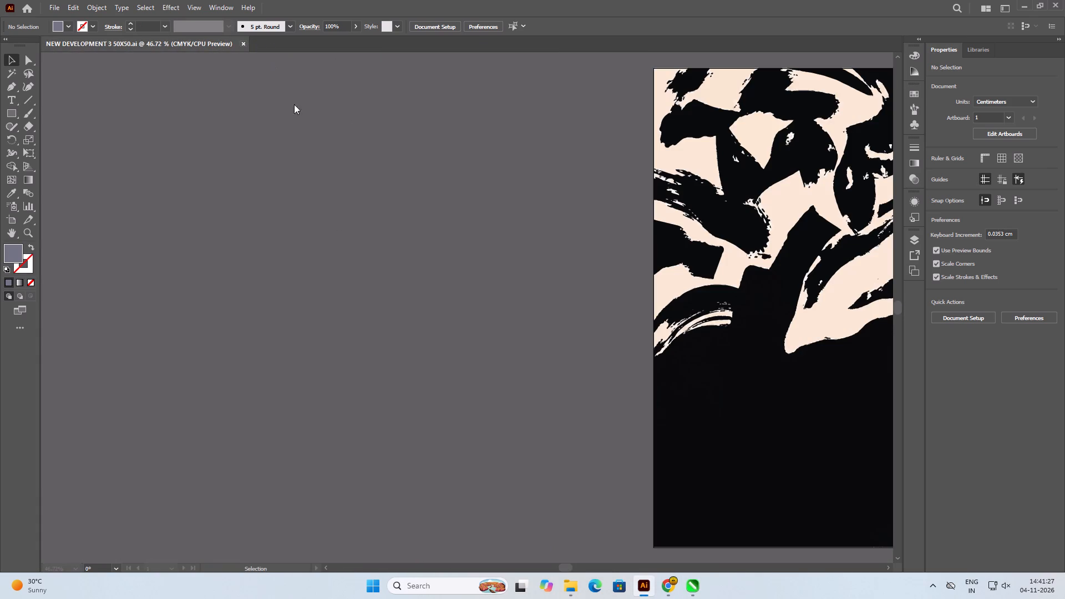
Select the traced black-and-cream floral artwork and set its width and height to 45 cm each.
key("ctrl+0")
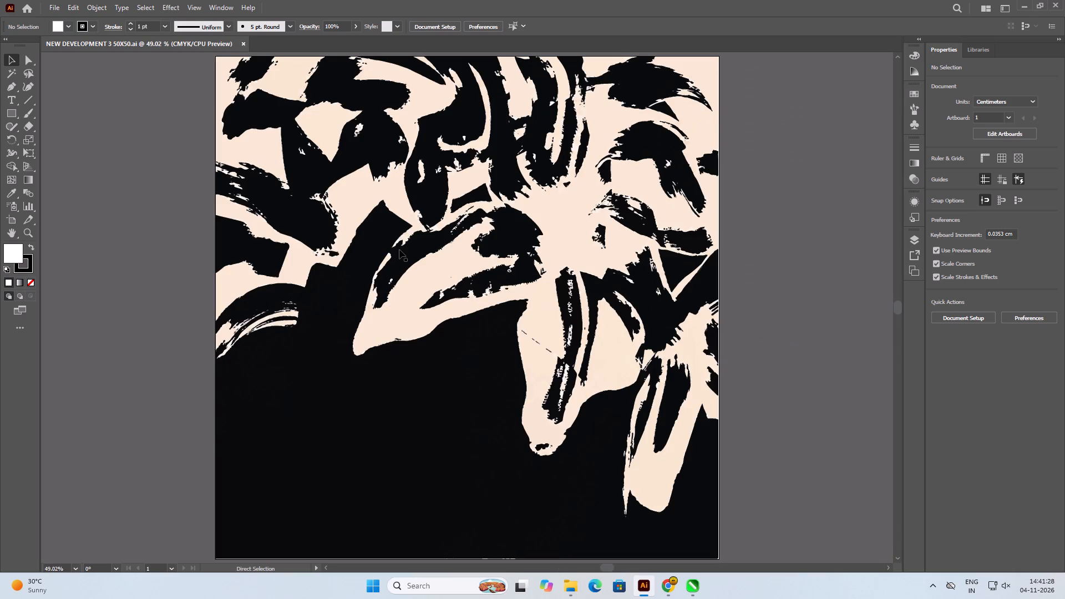
left_click(554, 243)
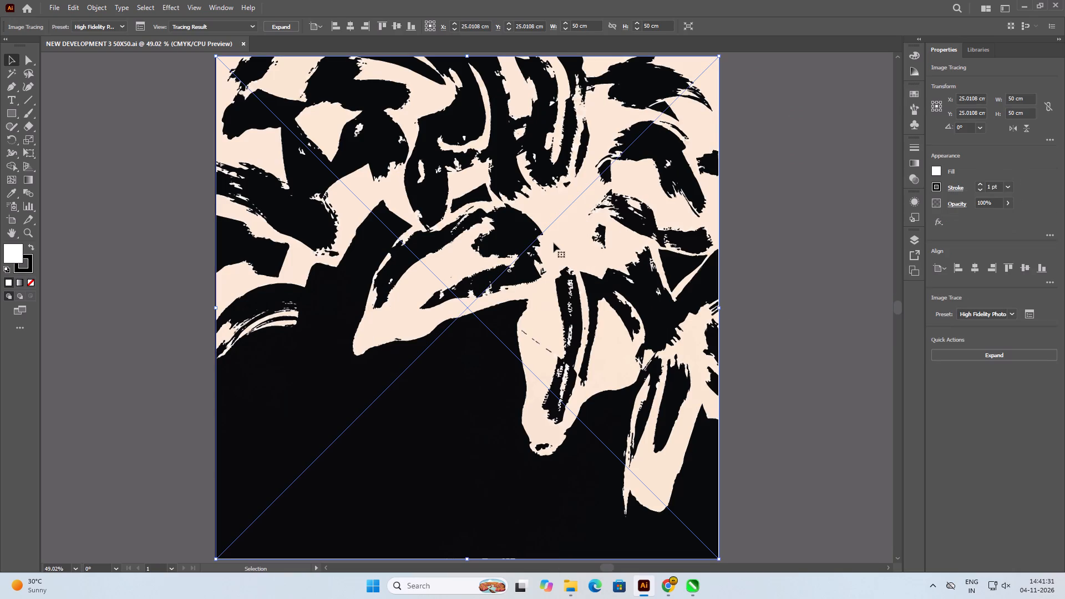
left_click(742, 297)
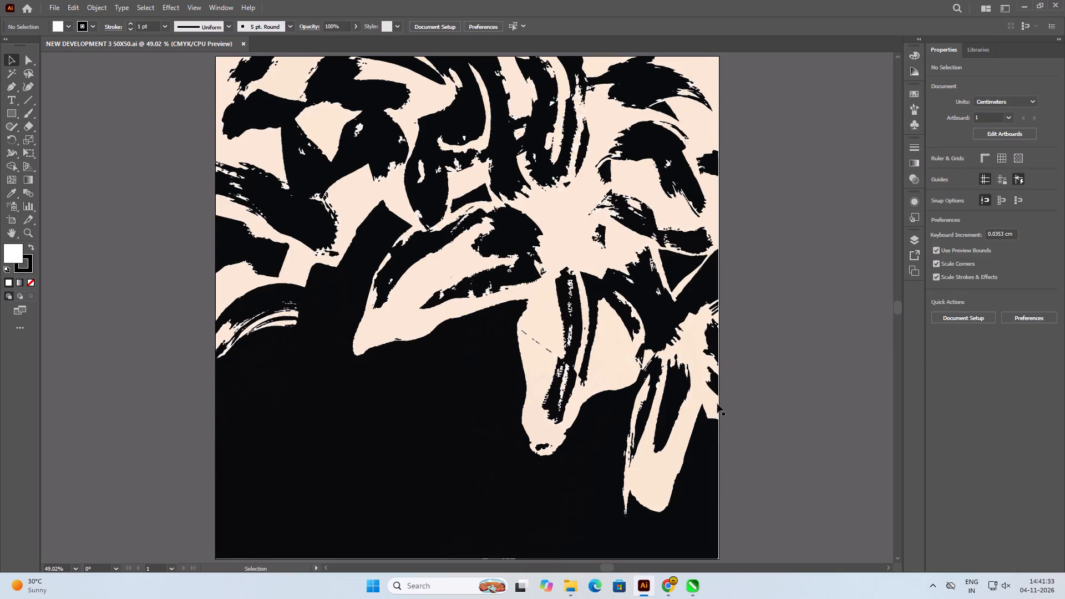
left_click(701, 391)
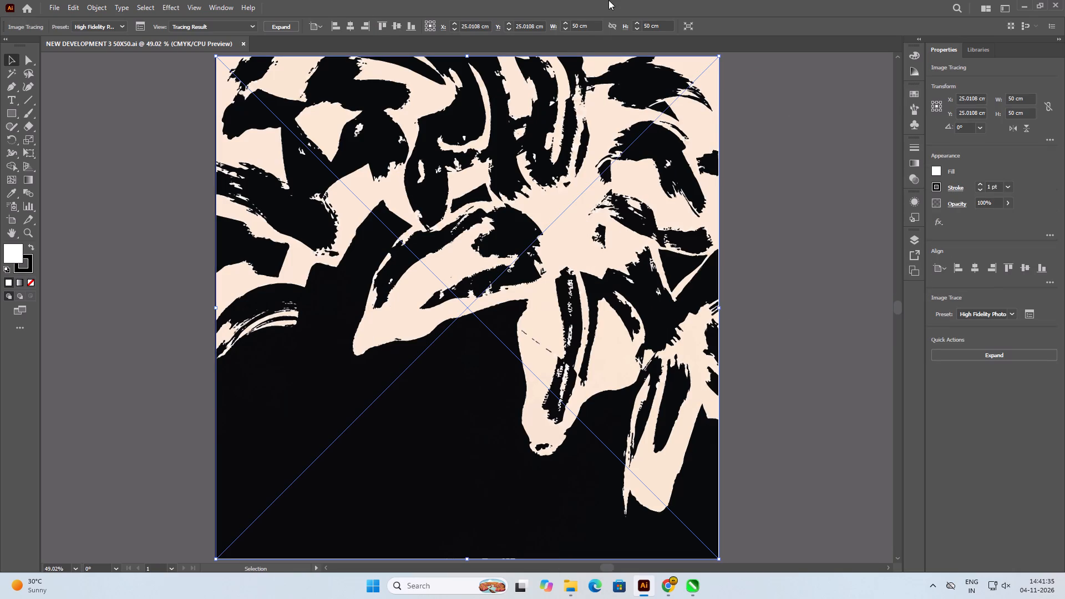
left_click_drag(580, 26, 560, 28)
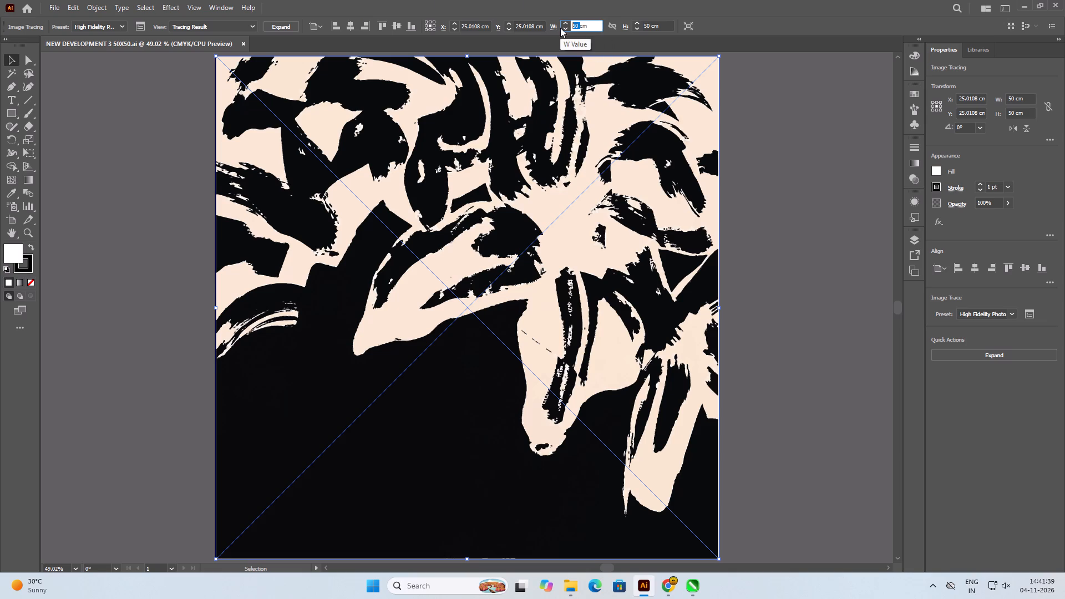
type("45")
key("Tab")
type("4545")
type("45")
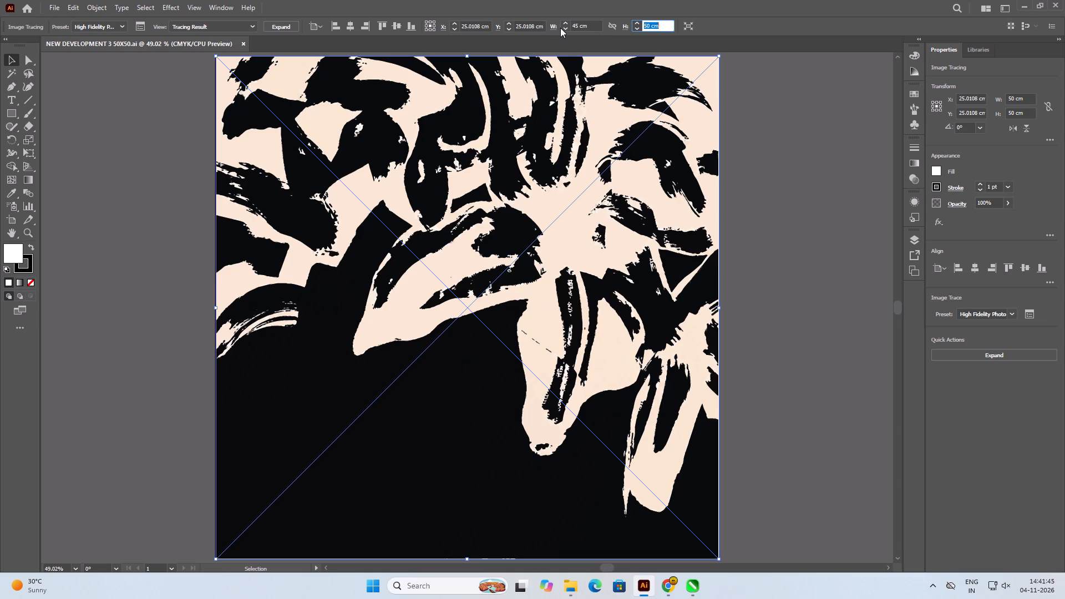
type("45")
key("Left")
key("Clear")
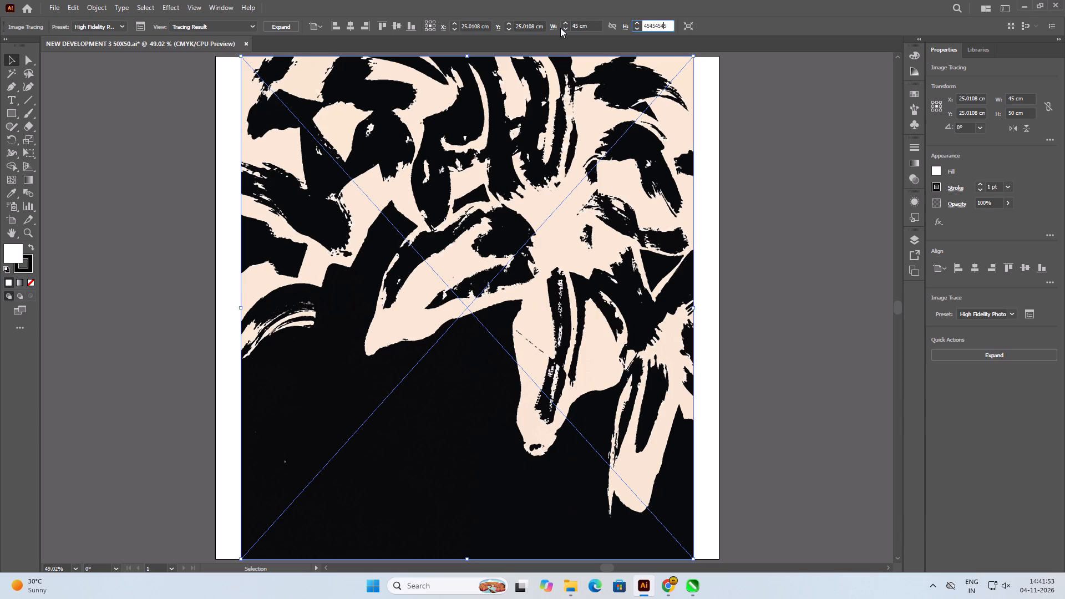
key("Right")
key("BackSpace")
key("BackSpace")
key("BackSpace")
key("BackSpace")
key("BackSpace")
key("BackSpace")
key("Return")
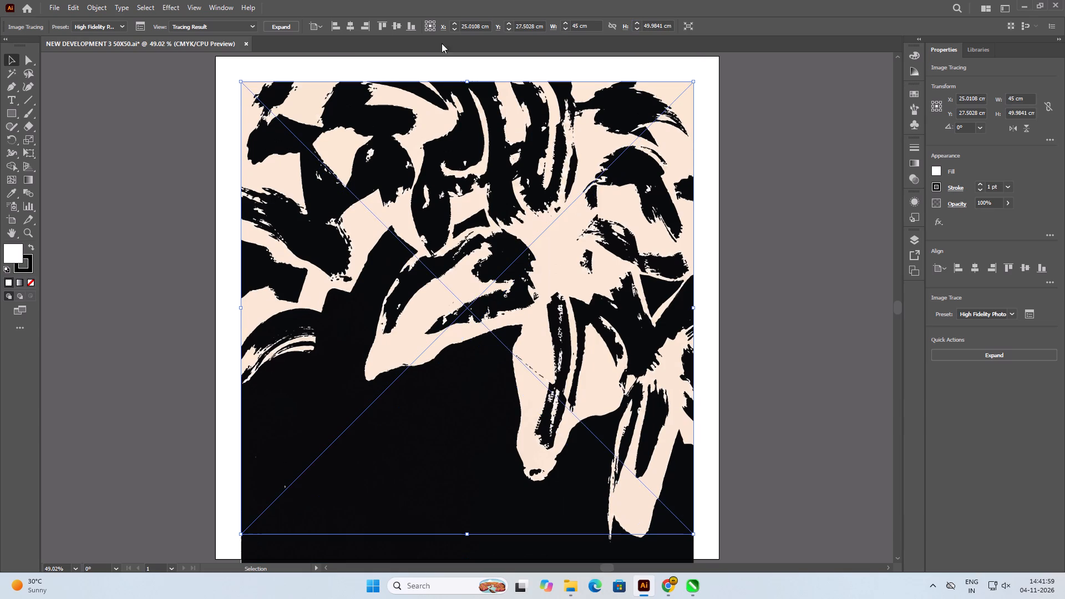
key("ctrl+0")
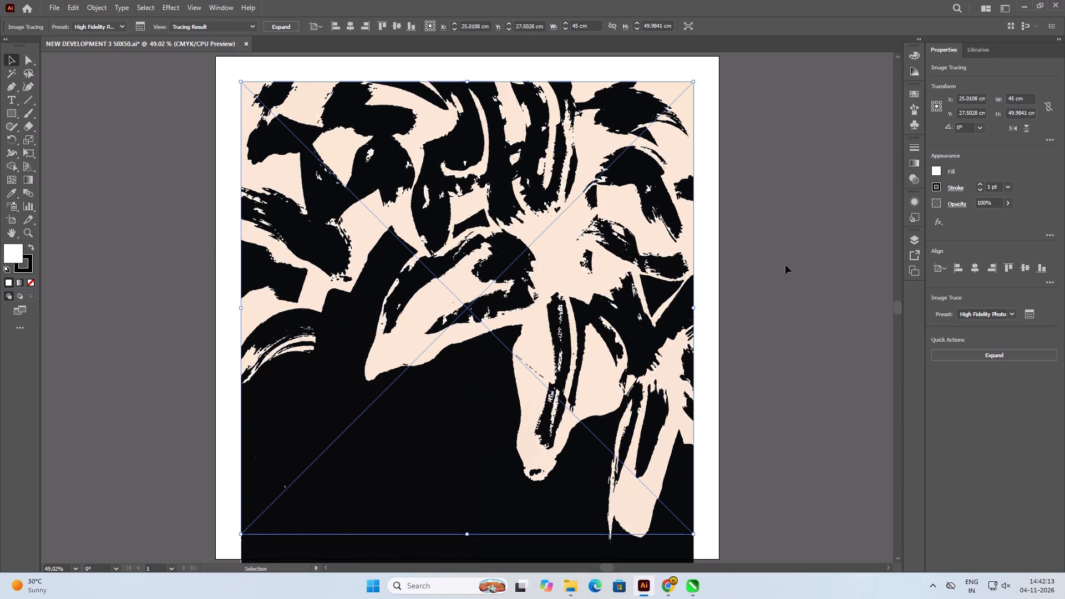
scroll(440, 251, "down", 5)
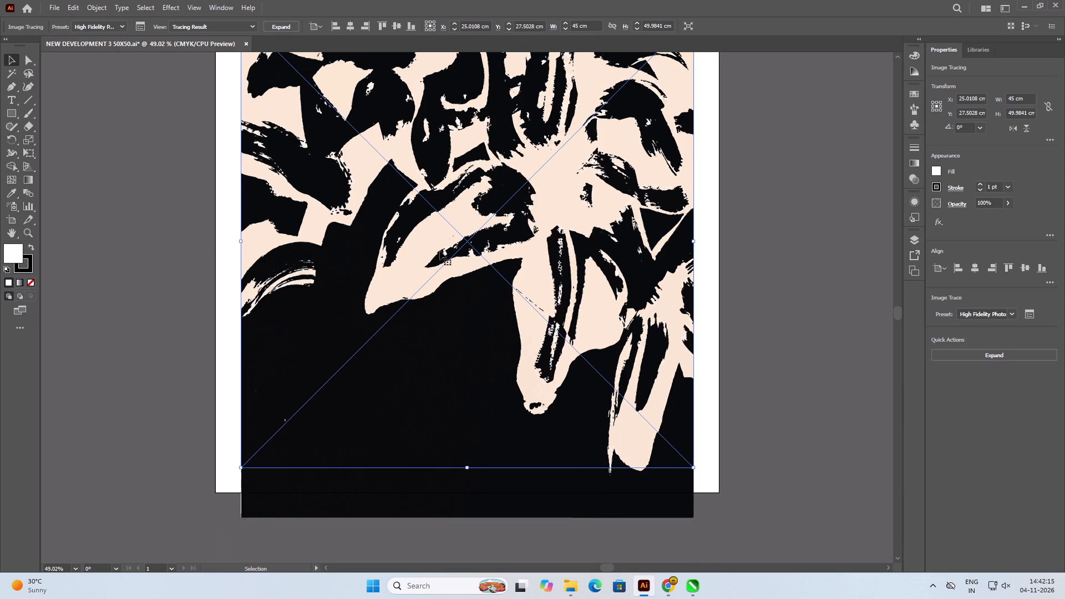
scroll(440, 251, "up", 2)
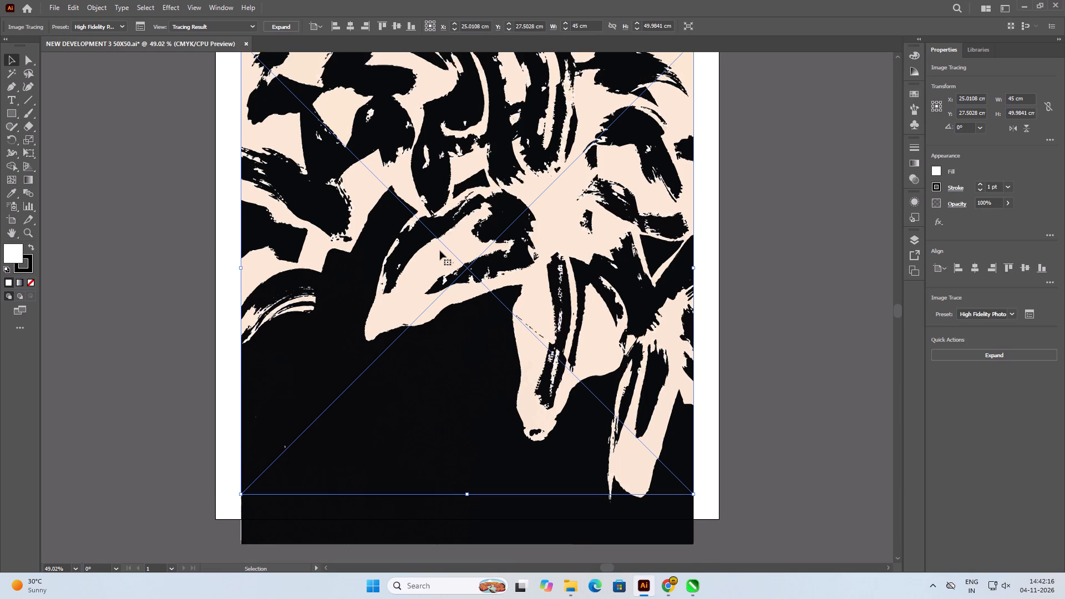